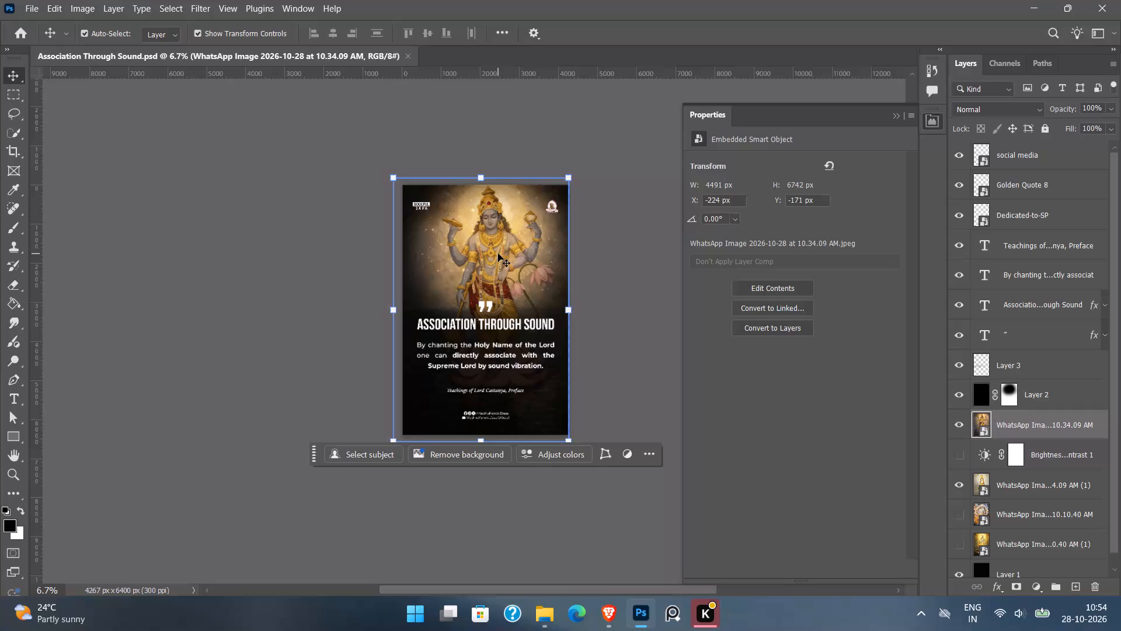
# Move the deity image layer left and down to X -330 px, Y 11 px.
pyautogui.press('Left')
pyautogui.press('Left')
pyautogui.press('Left')
pyautogui.press('Left')
pyautogui.press('Left')
pyautogui.press('Left')
pyautogui.press('Left')
pyautogui.press('Left')
pyautogui.press('Left')
pyautogui.press('Left')
pyautogui.press('Left')
pyautogui.press('Left')
pyautogui.press('Left')
pyautogui.press('Left')
pyautogui.press('Left')
pyautogui.press('Left')
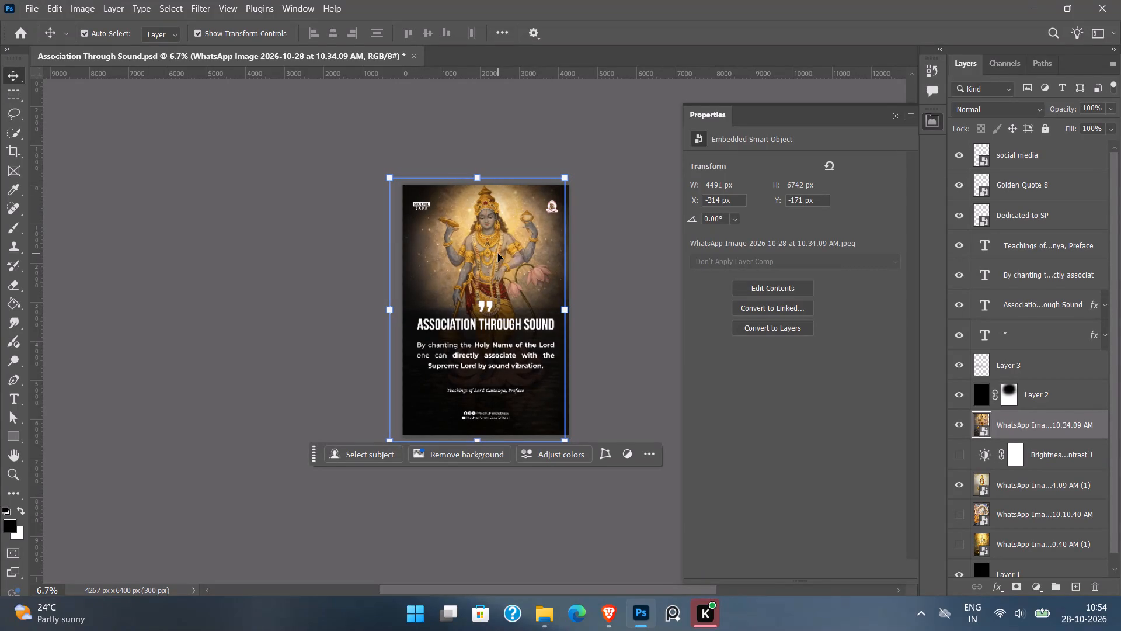
pyautogui.press('Left')
pyautogui.press('Left')
pyautogui.press('Down')
pyautogui.press('Down')
pyautogui.press('Down')
pyautogui.press('Down')
pyautogui.press('Down')
pyautogui.press('Down')
pyautogui.press('Down')
pyautogui.press('Down')
pyautogui.press('Down')
pyautogui.press('Down')
pyautogui.press('Down')
pyautogui.press('Down')
pyautogui.press('Down')
pyautogui.press('Down')
pyautogui.press('Down')
pyautogui.press('Down')
pyautogui.press('Down')
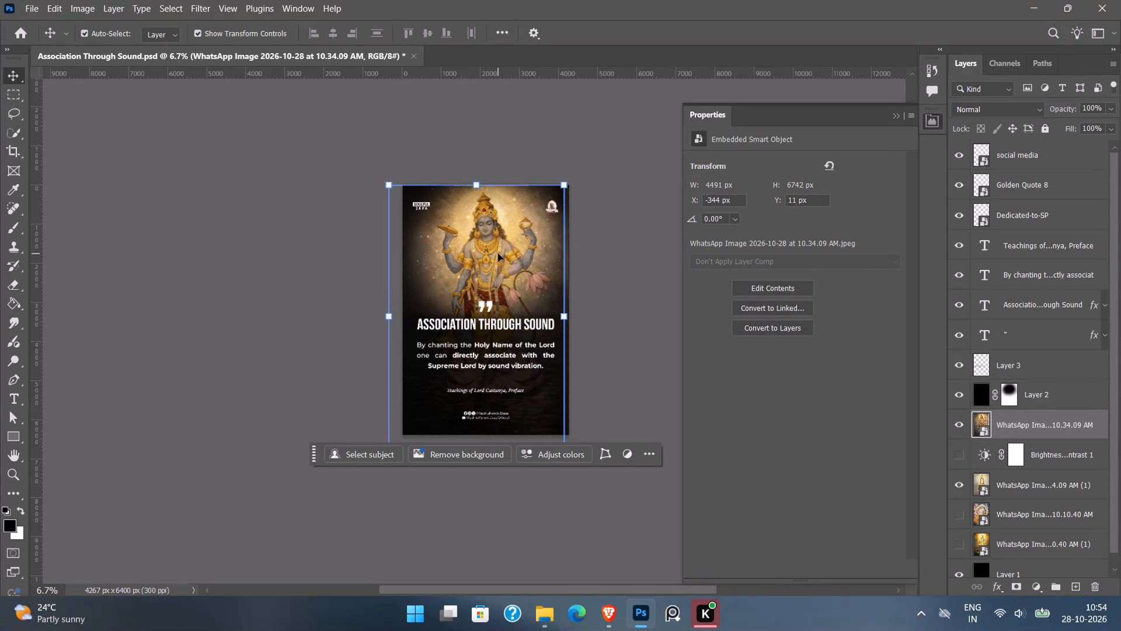
pyautogui.press('Right')
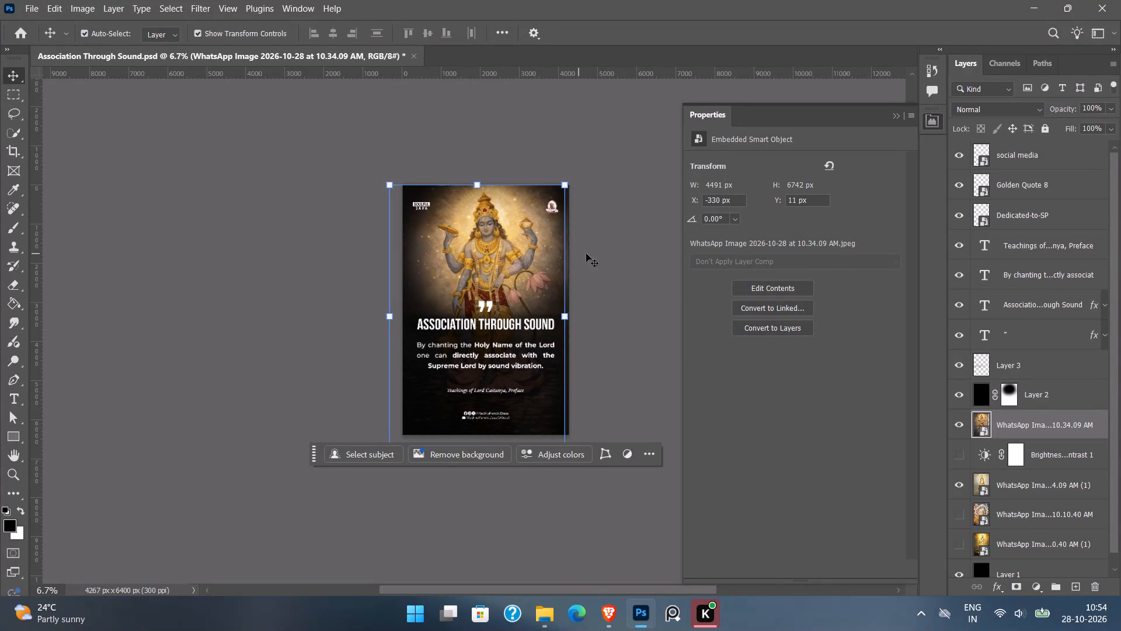
pyautogui.click(610, 255)
# Nudge the deity image layer up to Y -13 px so it covers the poster's top edge.
pyautogui.press('space')
pyautogui.keyDown('ctrl'); pyautogui.moveTo(492, 268); pyautogui.dragTo(536, 327); pyautogui.keyUp('ctrl')
pyautogui.moveTo(564, 255); pyautogui.dragTo(465, 292)
pyautogui.click(612, 258)
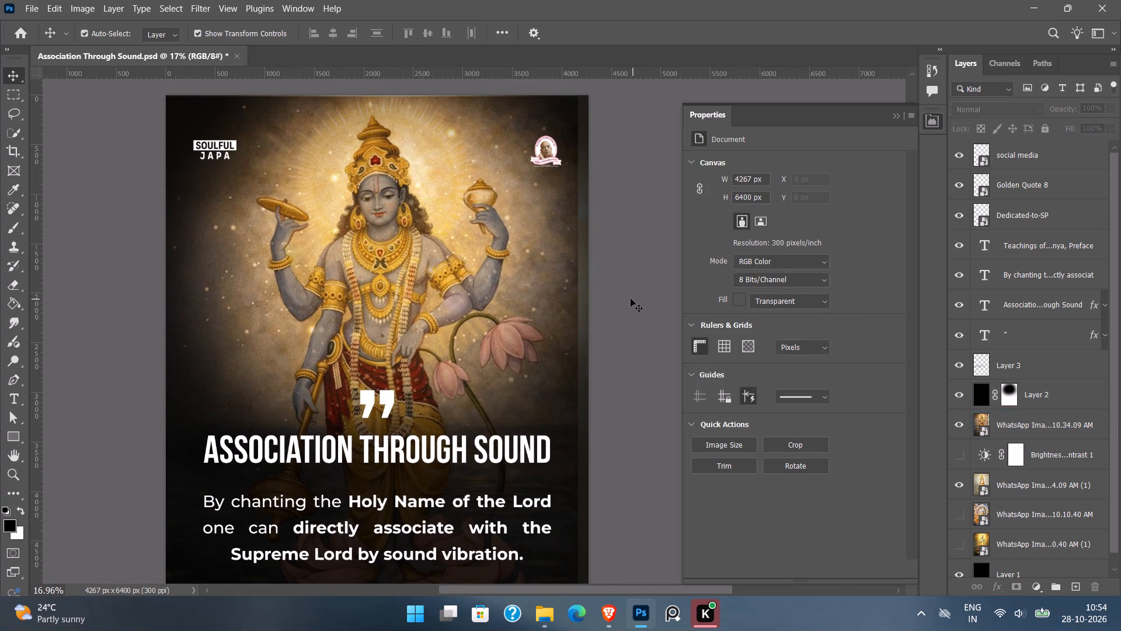
pyautogui.click(497, 224)
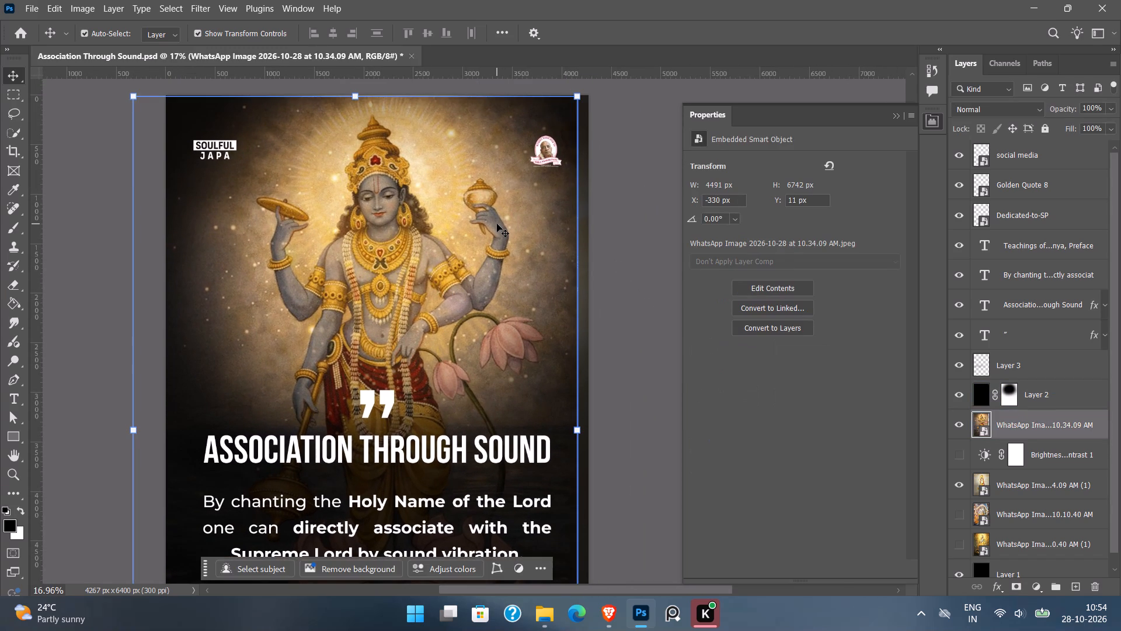
pyautogui.press('Up')
pyautogui.press('Up')
pyautogui.press('Up')
pyautogui.click(623, 233)
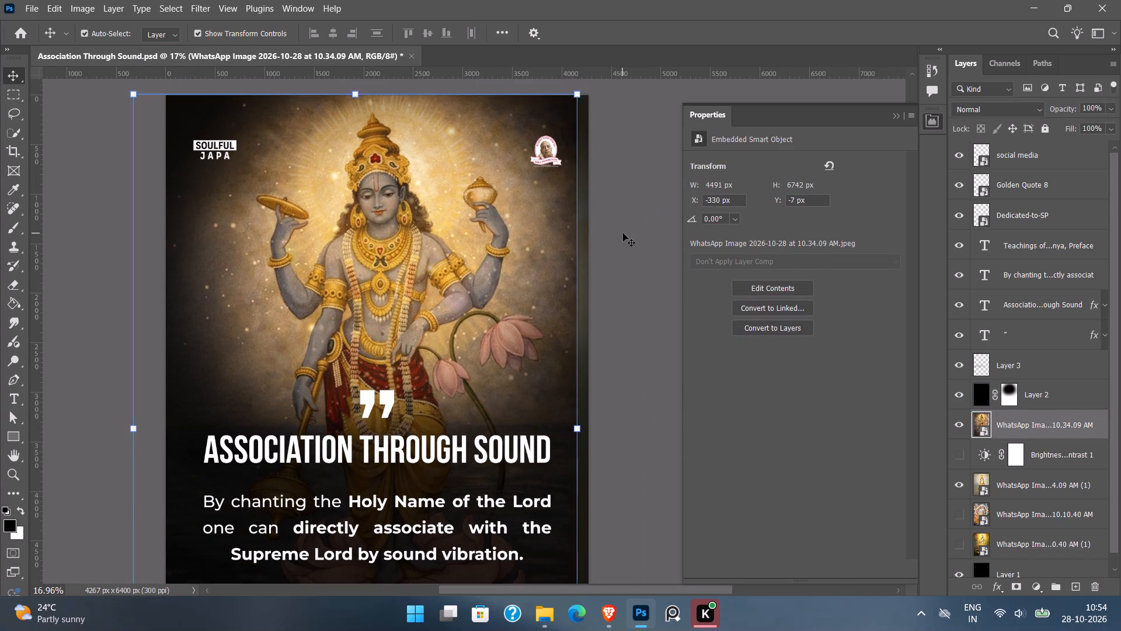
pyautogui.click(483, 252)
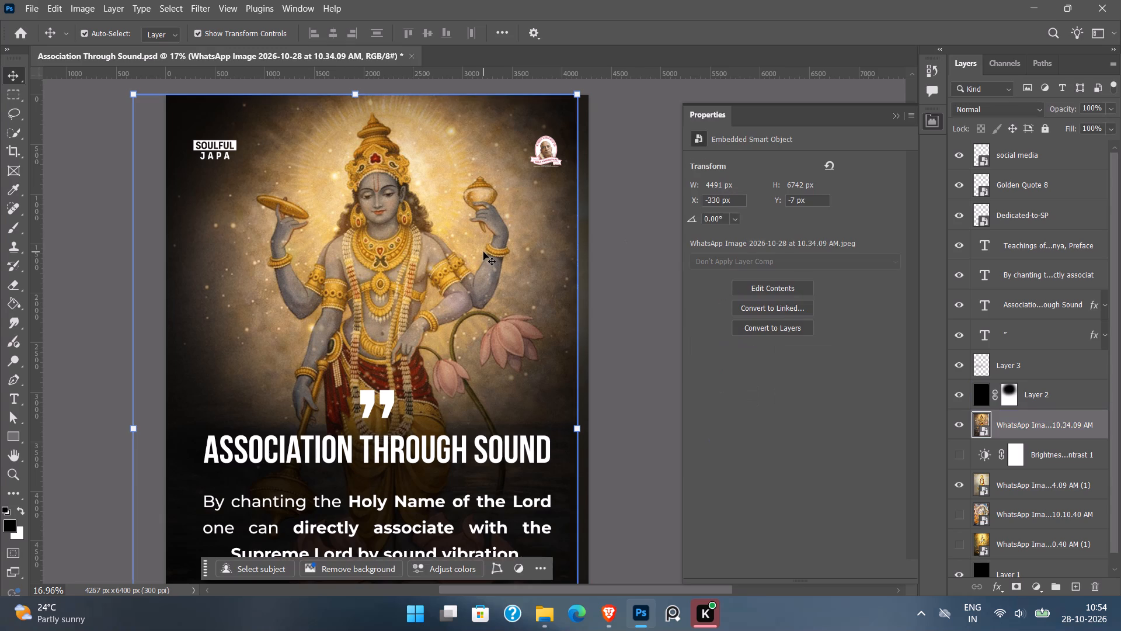
pyautogui.press('Up')
pyautogui.click(618, 291)
# Examine the poster's lower area and right edge for image coverage, checking Layer 2 and Layer 1.
pyautogui.press('space')
pyautogui.press('space')
pyautogui.press('space')
pyautogui.press('space')
pyautogui.press('space')
pyautogui.press('space')
pyautogui.press('space')
pyautogui.press('space')
pyautogui.press('space')
pyautogui.press('space')
pyautogui.press('space')
pyautogui.press('space')
pyautogui.press('space')
pyautogui.press('space')
pyautogui.press('space')
pyautogui.press('space')
pyautogui.press('space')
pyautogui.press('space')
pyautogui.press('space')
pyautogui.press('space')
pyautogui.moveTo(584, 339); pyautogui.dragTo(597, 165)
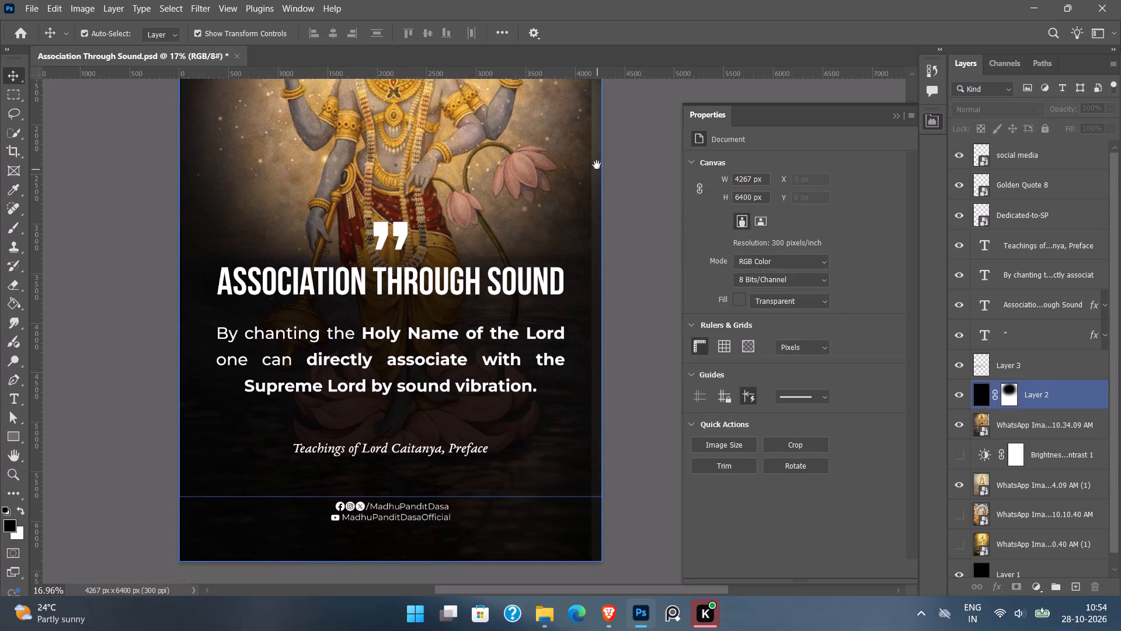
pyautogui.moveTo(597, 165); pyautogui.dragTo(596, 164)
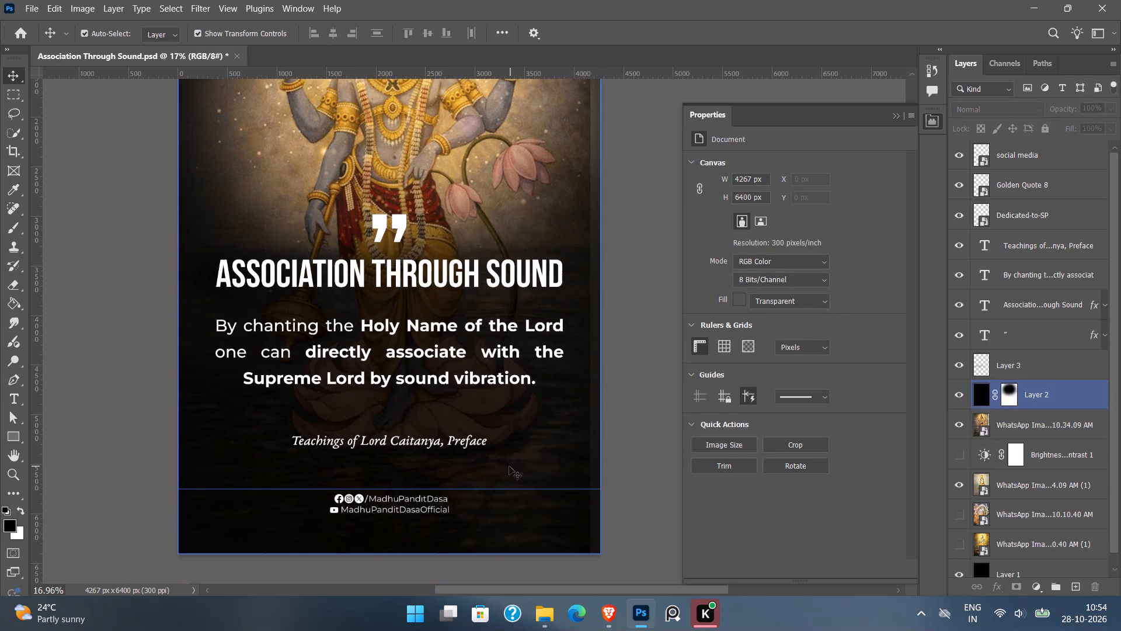
pyautogui.click(509, 462)
pyautogui.scroll(-5, 1017, 455)
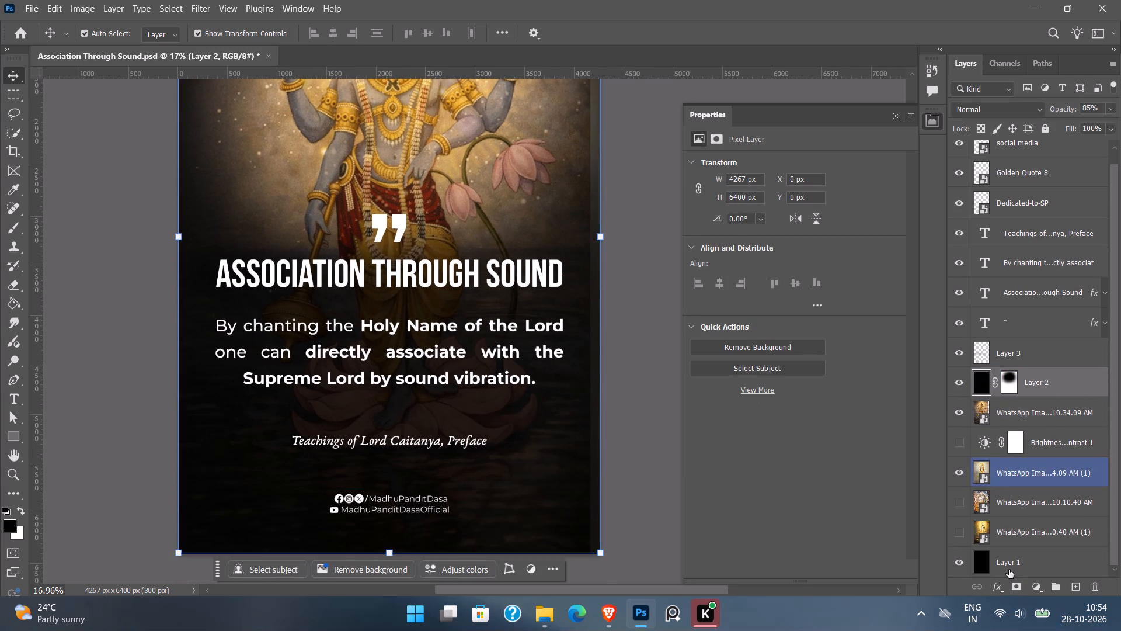
pyautogui.click(1009, 570)
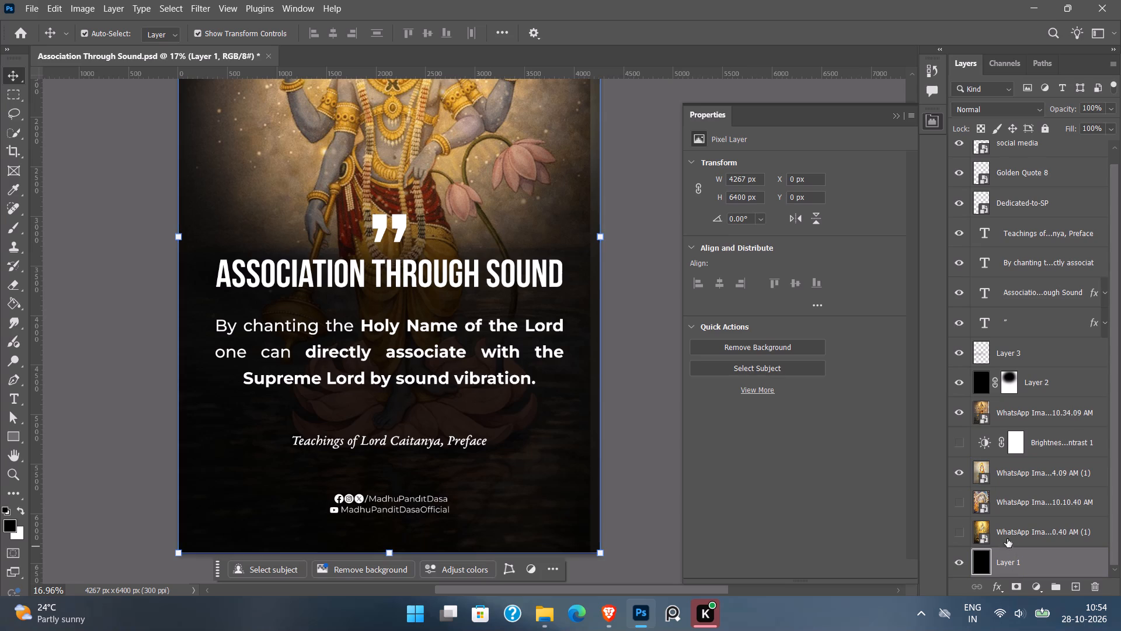
pyautogui.click(638, 495)
pyautogui.press('space')
pyautogui.press('space')
pyautogui.press('space')
pyautogui.press('space')
pyautogui.press('space')
pyautogui.press('space')
pyautogui.moveTo(619, 497); pyautogui.dragTo(623, 302)
pyautogui.moveTo(589, 360); pyautogui.dragTo(575, 350)
pyautogui.keyDown('ctrl'); pyautogui.moveTo(545, 333); pyautogui.dragTo(601, 416); pyautogui.keyUp('ctrl')
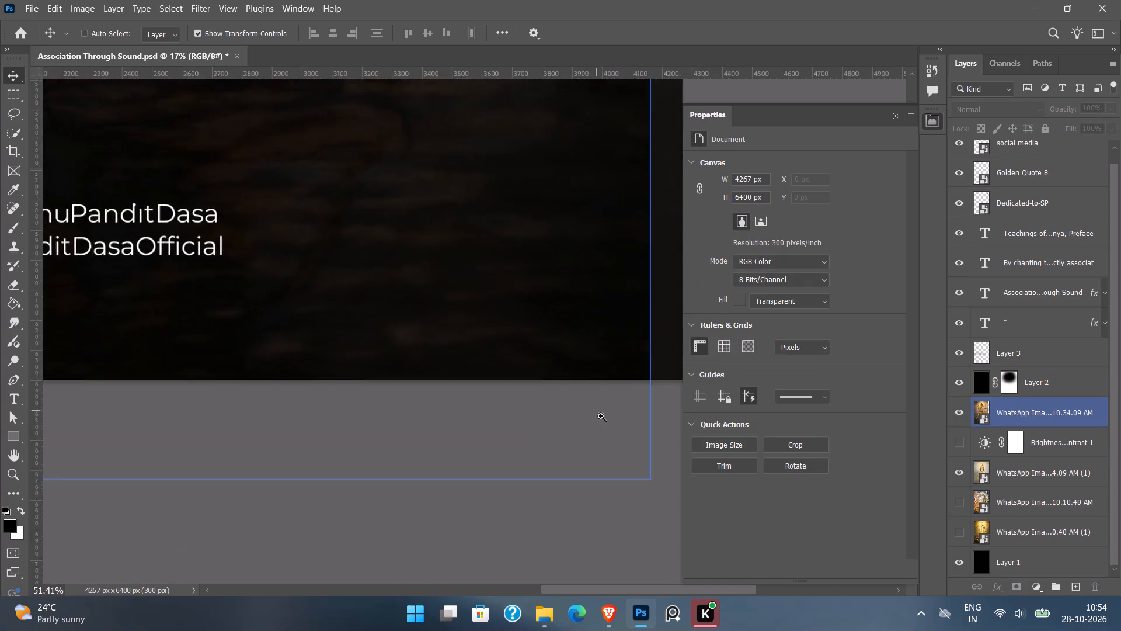
pyautogui.keyDown('ctrl'); pyautogui.moveTo(601, 416); pyautogui.dragTo(614, 432); pyautogui.keyUp('ctrl')
pyautogui.moveTo(605, 427); pyautogui.dragTo(373, 394)
pyautogui.keyDown('ctrl'); pyautogui.moveTo(503, 405); pyautogui.dragTo(409, 384); pyautogui.keyUp('ctrl')
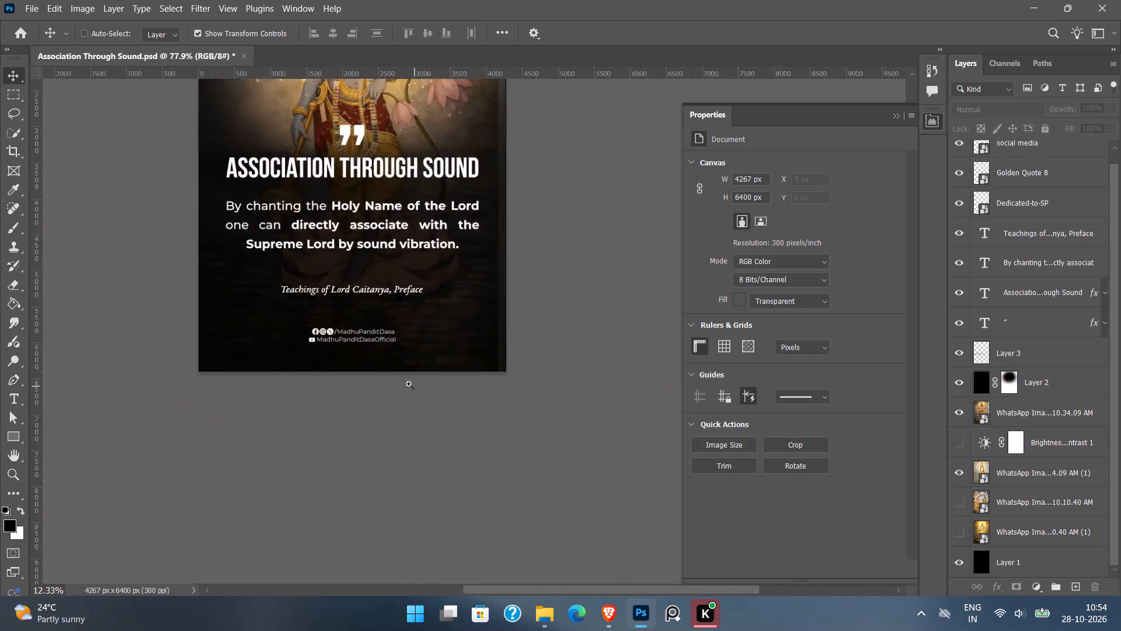
pyautogui.keyDown('ctrl'); pyautogui.moveTo(409, 384); pyautogui.dragTo(377, 375); pyautogui.keyUp('ctrl')
pyautogui.moveTo(474, 272); pyautogui.dragTo(468, 320)
pyautogui.keyDown('ctrl'); pyautogui.moveTo(482, 249); pyautogui.dragTo(552, 345); pyautogui.keyUp('ctrl')
pyautogui.moveTo(552, 345); pyautogui.dragTo(486, 268)
# Hide the second deity image layer, ending in 4.09 AM (1), beneath the Brightness/Contrast adjustment.
pyautogui.click(958, 476)
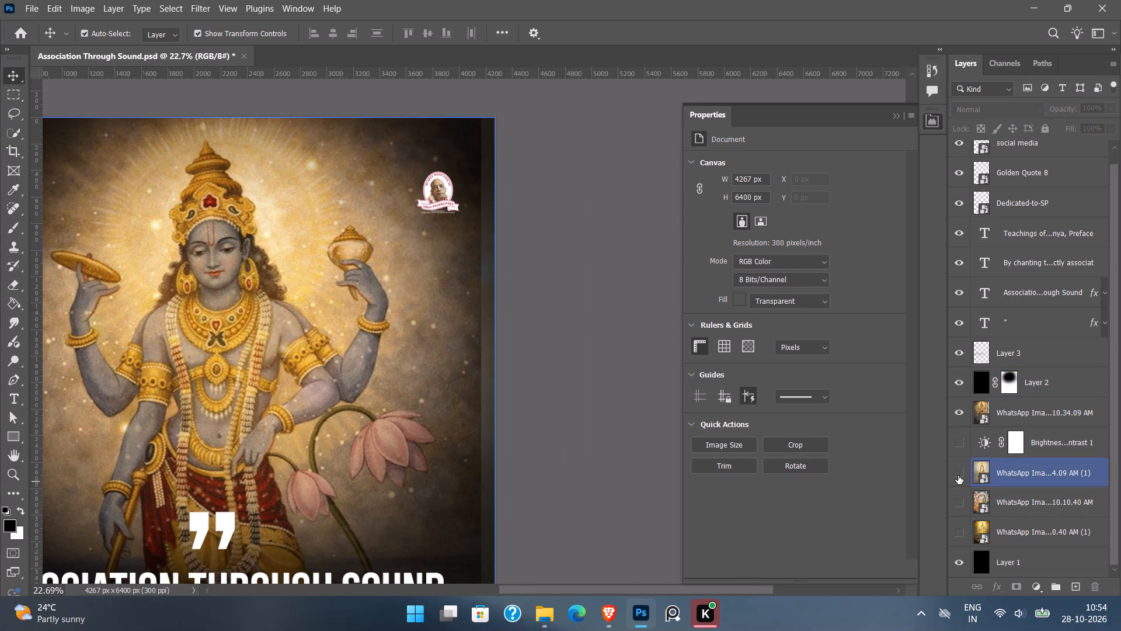
pyautogui.press('space')
pyautogui.keyDown('ctrl'); pyautogui.moveTo(583, 298); pyautogui.dragTo(549, 296); pyautogui.keyUp('ctrl')
pyautogui.moveTo(535, 343); pyautogui.dragTo(568, 238)
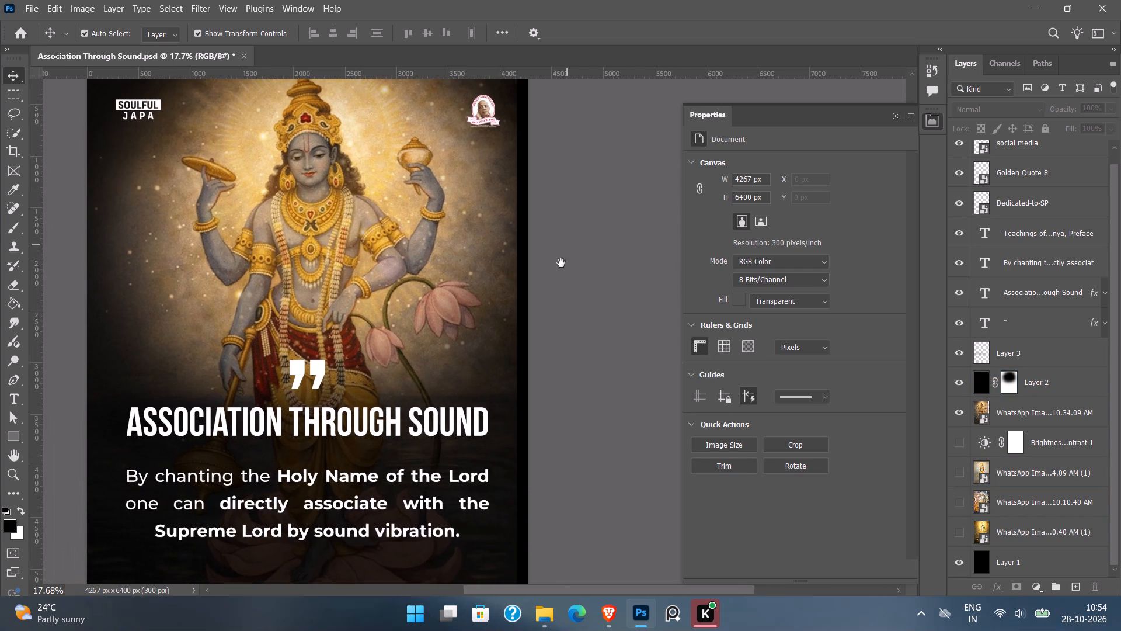
pyautogui.keyDown('ctrl'); pyautogui.moveTo(578, 311); pyautogui.dragTo(522, 293); pyautogui.keyUp('ctrl')
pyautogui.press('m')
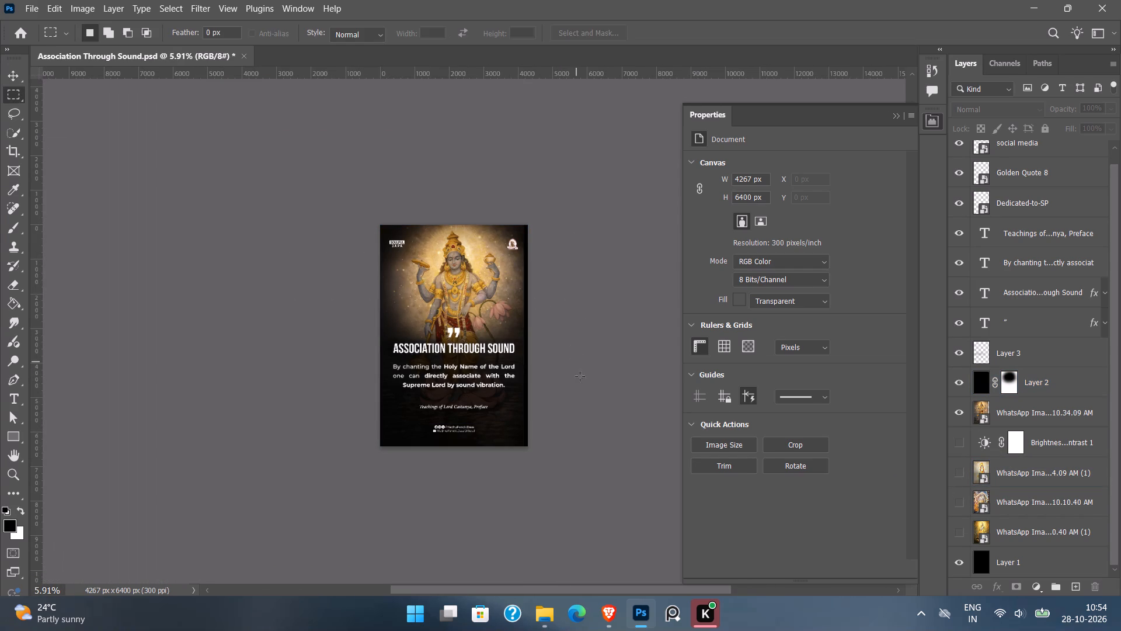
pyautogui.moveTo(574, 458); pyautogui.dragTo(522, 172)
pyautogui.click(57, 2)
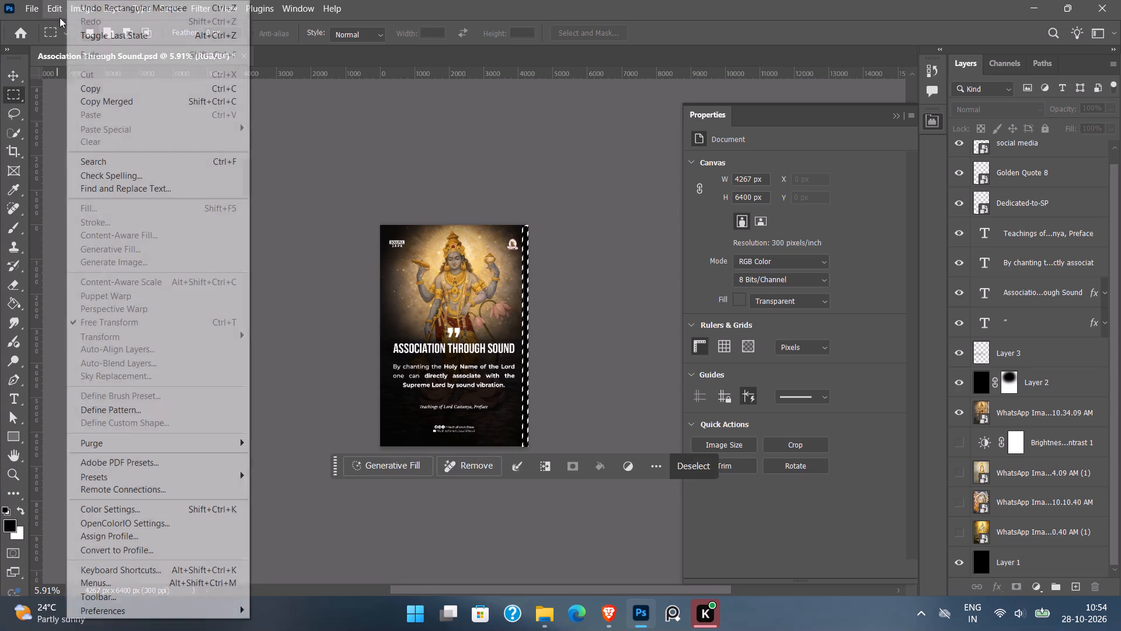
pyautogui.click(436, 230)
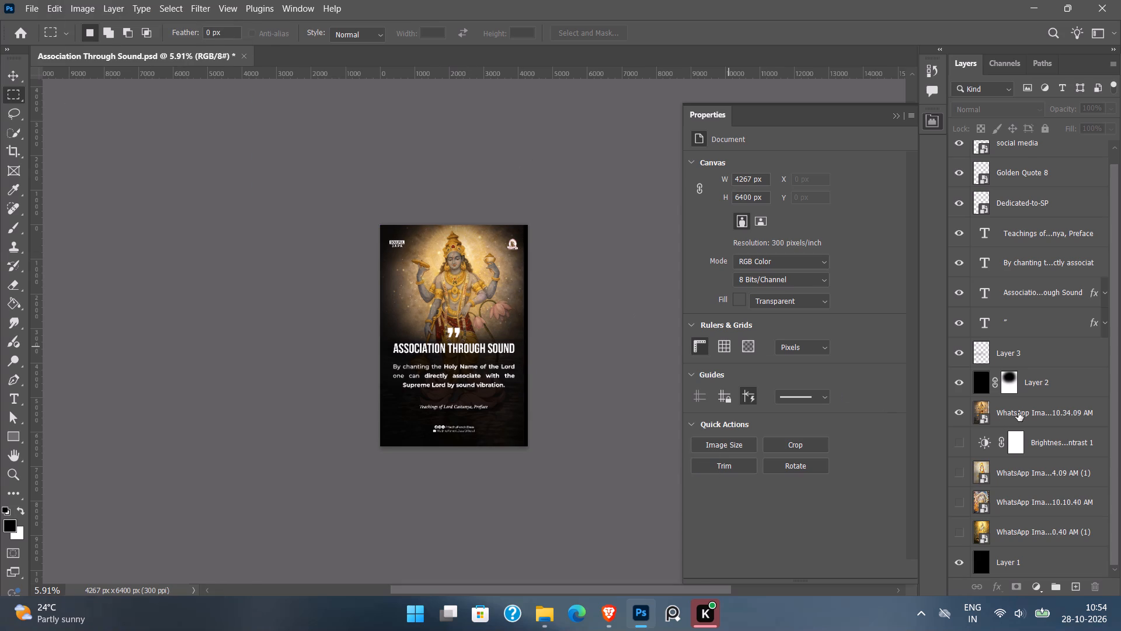
# Convert the visible deity image smart object, ending in 10.34.09 AM, to layers.
pyautogui.click(1018, 412)
pyautogui.rightClick(1018, 412)
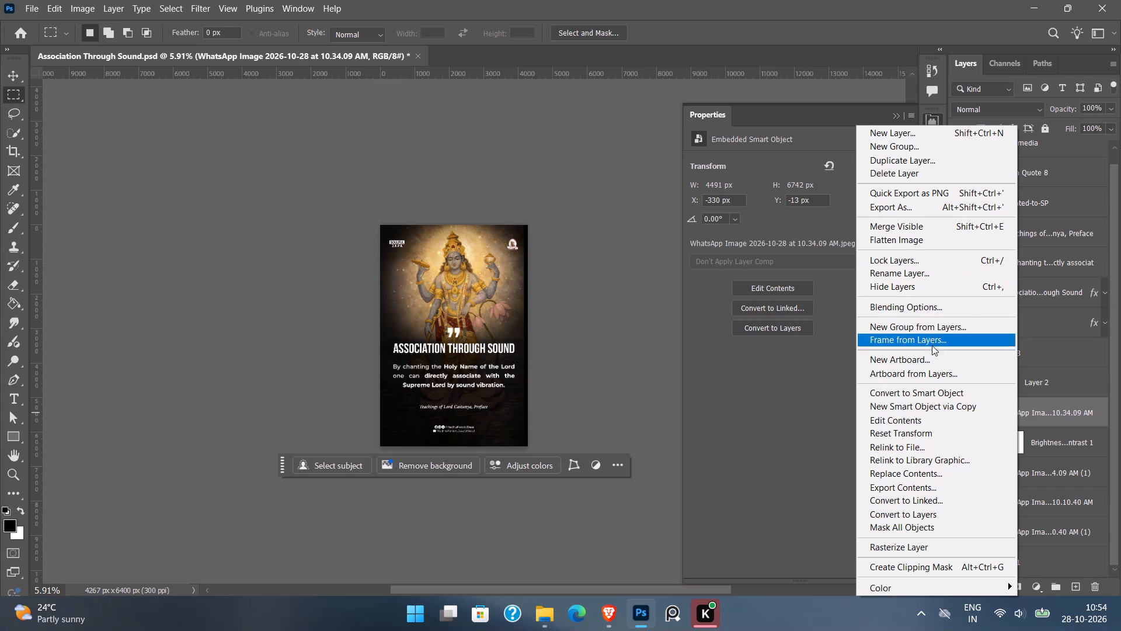
pyautogui.click(925, 510)
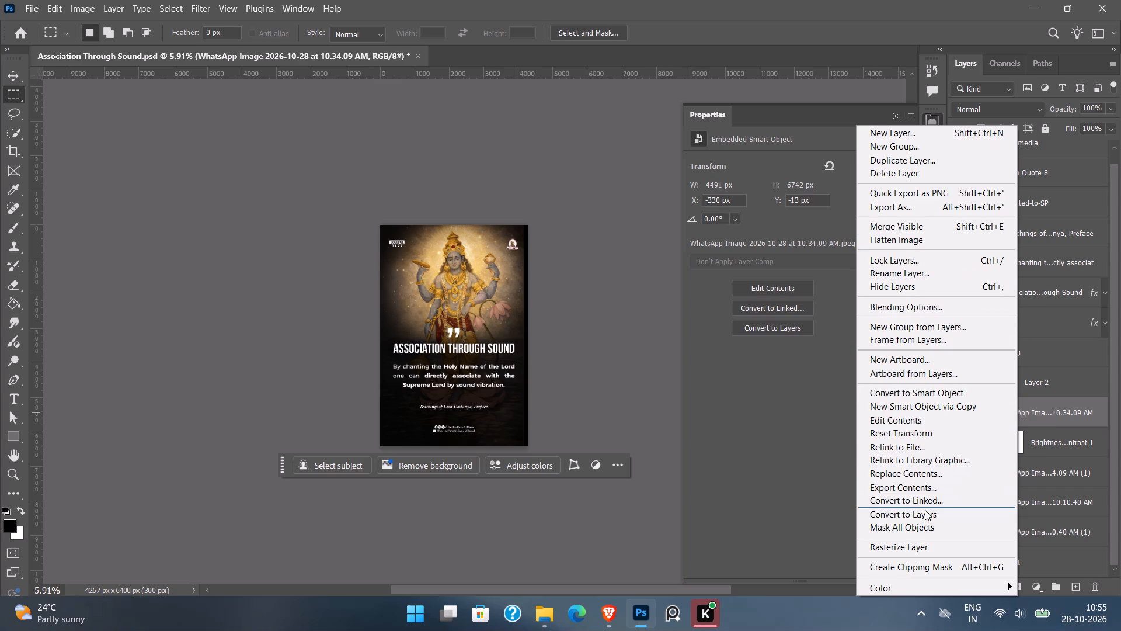
pyautogui.click(560, 236)
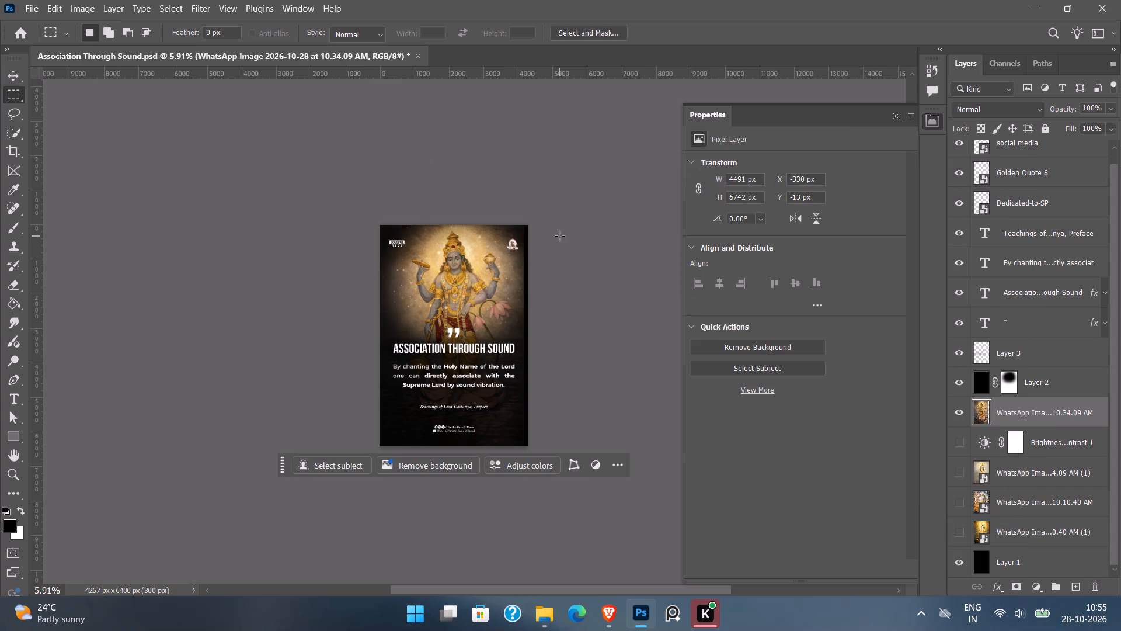
# Select a full-height strip about 138 px wide along the poster's right edge, Content-Aware Fill it to a new layer, and deselect.
pyautogui.moveTo(572, 504); pyautogui.dragTo(521, 159)
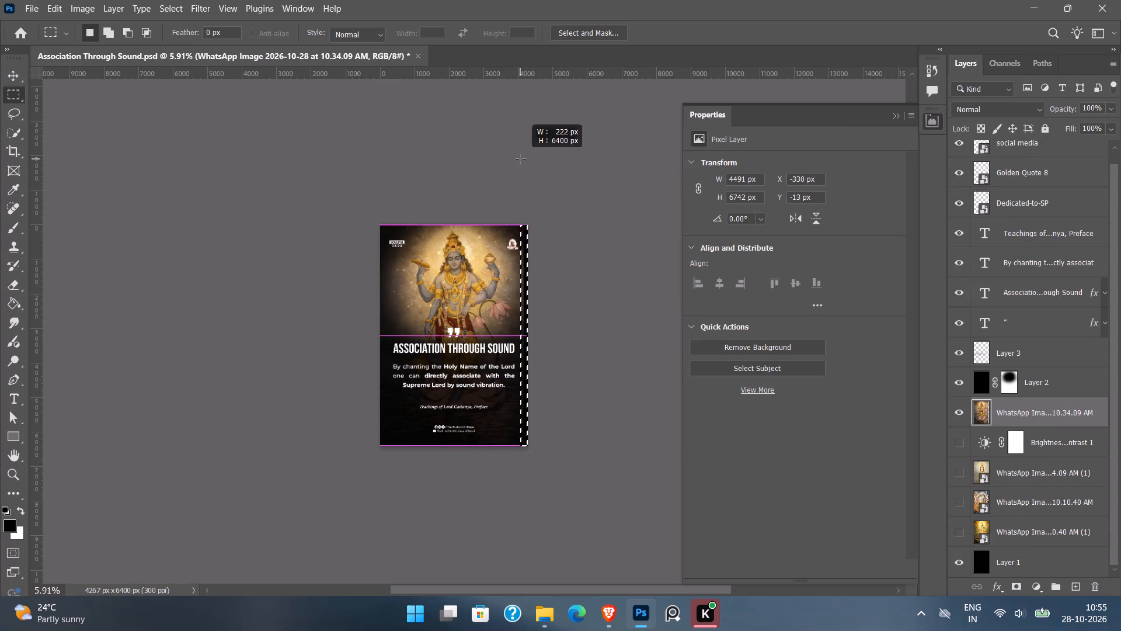
pyautogui.moveTo(521, 159); pyautogui.dragTo(523, 159)
pyautogui.press('space')
pyautogui.keyDown('ctrl'); pyautogui.moveTo(528, 234); pyautogui.dragTo(593, 313); pyautogui.keyUp('ctrl')
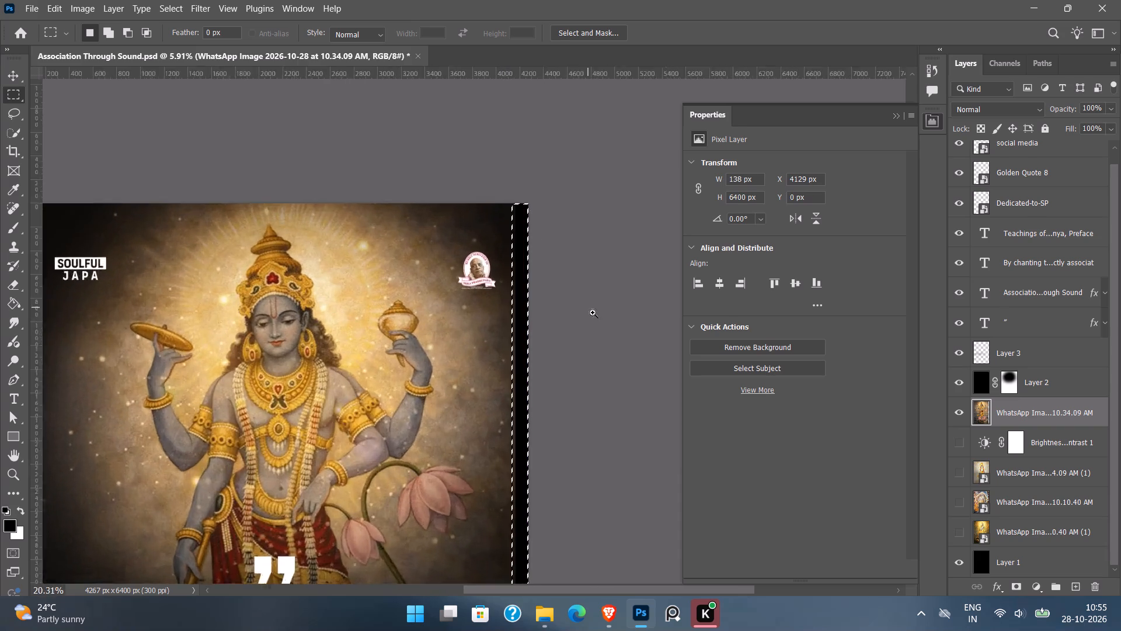
pyautogui.keyDown('ctrl'); pyautogui.moveTo(593, 313); pyautogui.dragTo(612, 341); pyautogui.keyUp('ctrl')
pyautogui.keyDown('ctrl'); pyautogui.moveTo(511, 249); pyautogui.dragTo(582, 318); pyautogui.keyUp('ctrl')
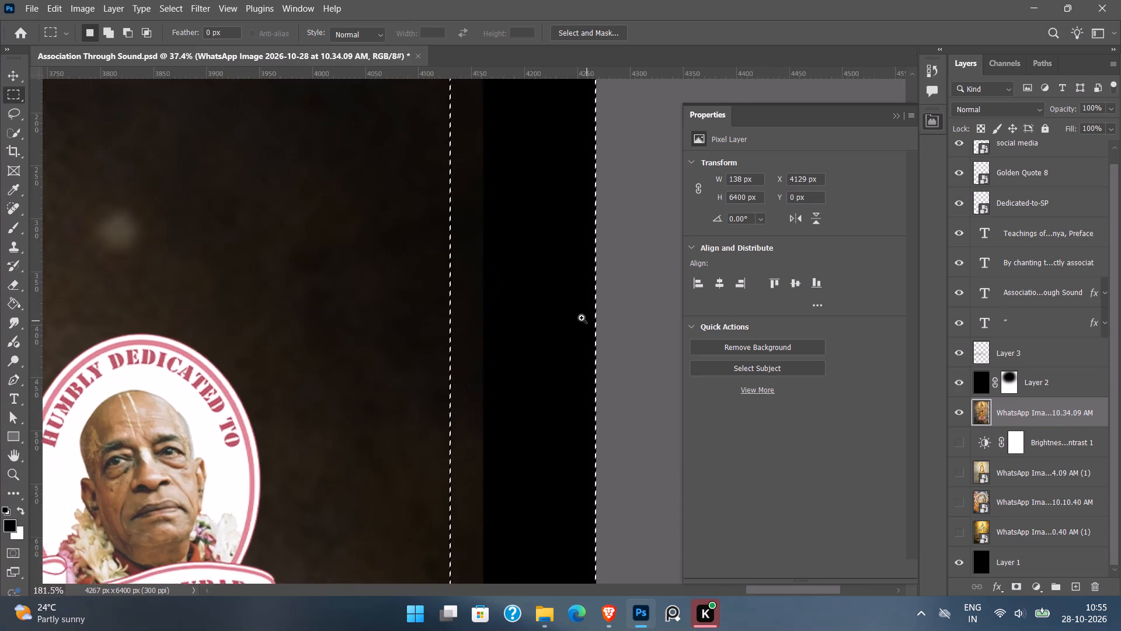
pyautogui.keyDown('ctrl'); pyautogui.moveTo(582, 318); pyautogui.dragTo(536, 292); pyautogui.keyUp('ctrl')
pyautogui.click(54, 1)
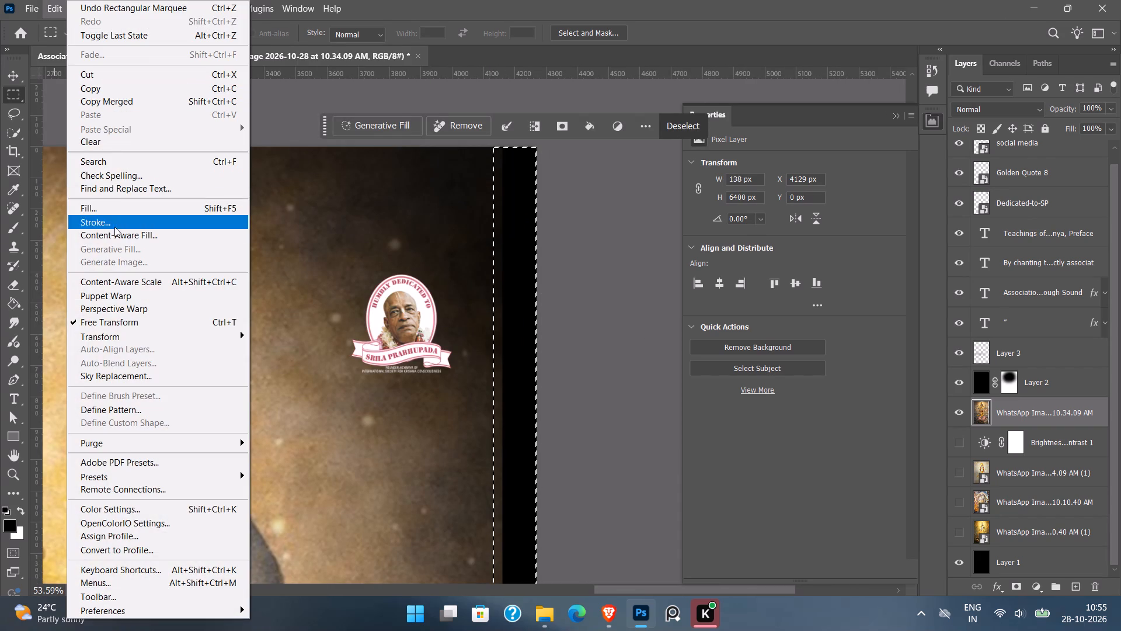
pyautogui.click(117, 234)
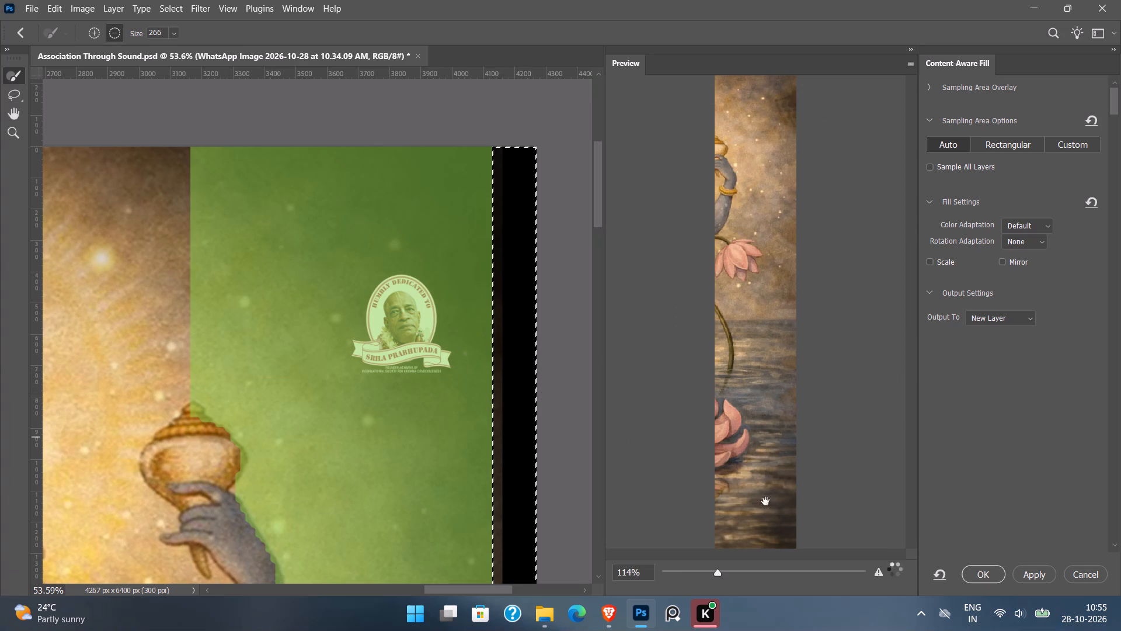
pyautogui.click(984, 575)
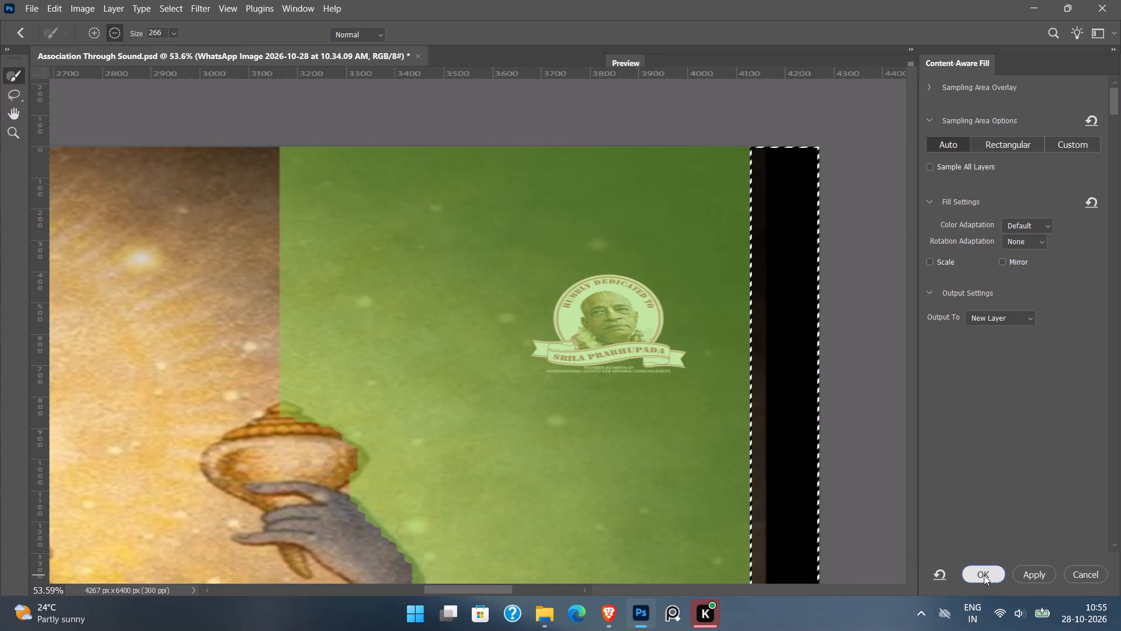
pyautogui.press('v')
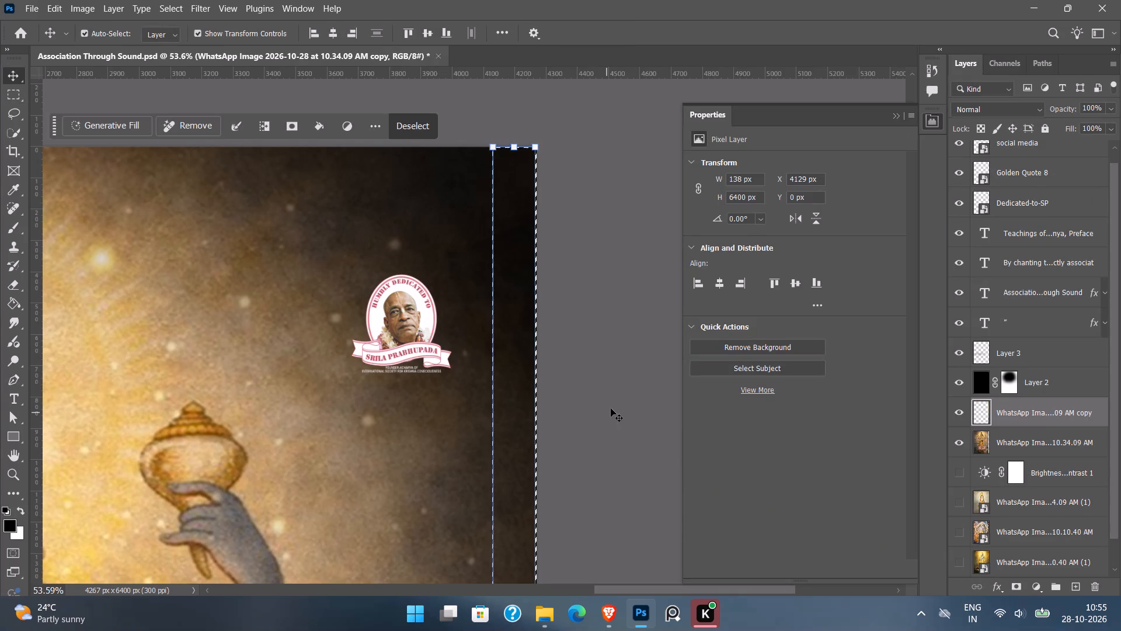
pyautogui.click(613, 408)
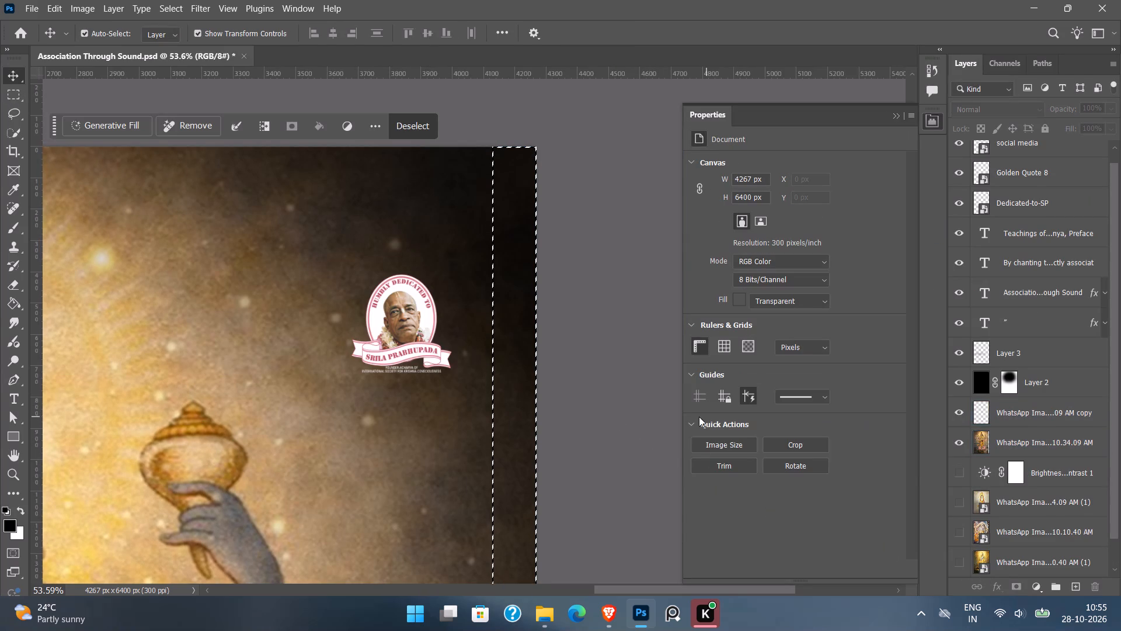
pyautogui.hotkey('ctrl', 'd')
# Export the poster at 4267 x 6400 px as a JPG named Association Through Sound in the Office folder.
pyautogui.press('space')
pyautogui.keyDown('ctrl'); pyautogui.moveTo(595, 376); pyautogui.dragTo(528, 373); pyautogui.keyUp('ctrl')
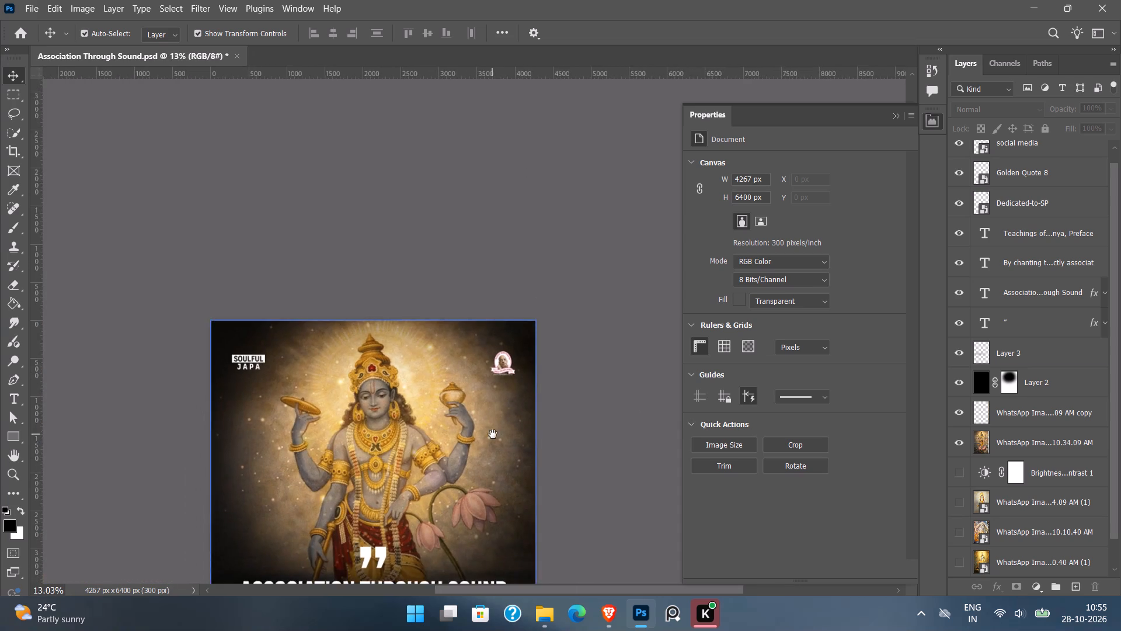
pyautogui.moveTo(493, 434); pyautogui.dragTo(549, 266)
pyautogui.keyDown('ctrl'); pyautogui.moveTo(597, 348); pyautogui.dragTo(570, 345); pyautogui.keyUp('ctrl')
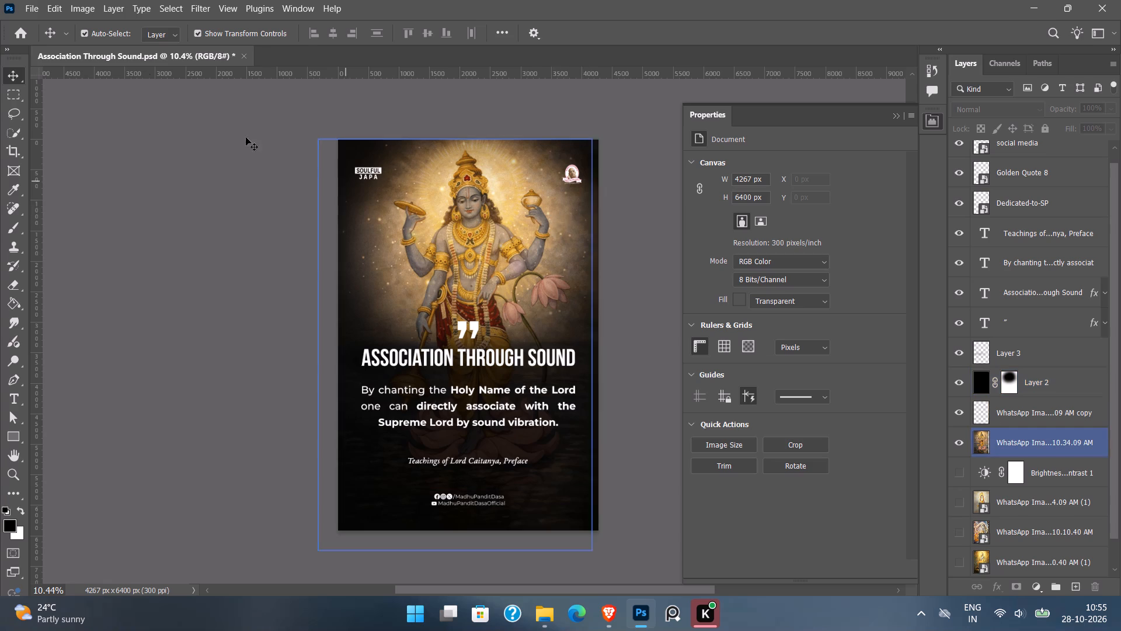
pyautogui.click(30, 2)
pyautogui.click(76, 229)
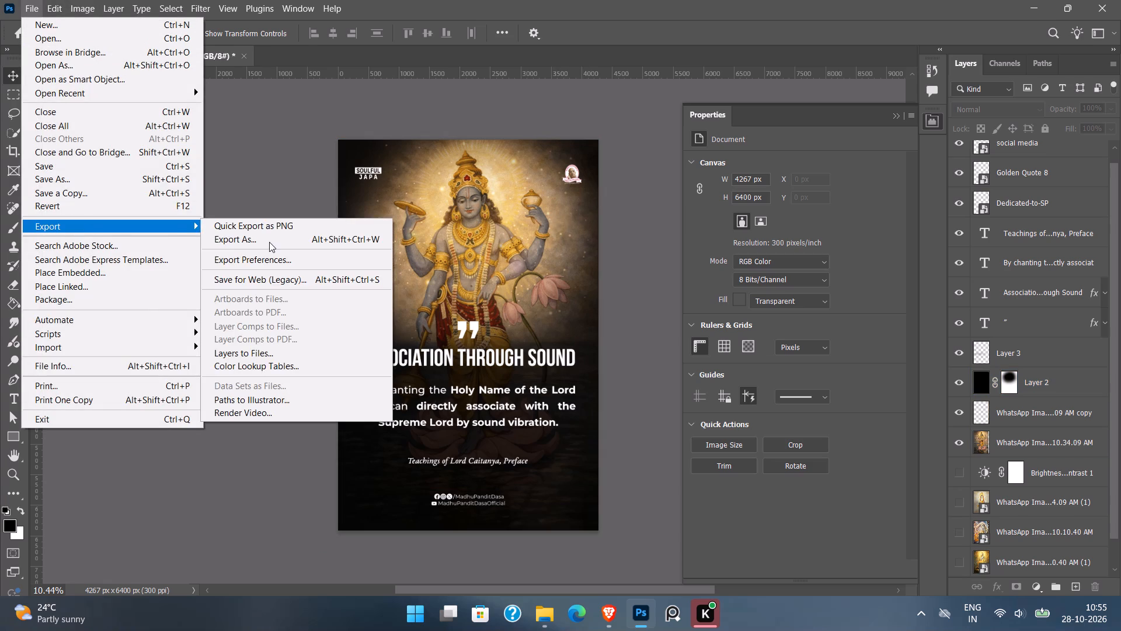
pyautogui.click(270, 242)
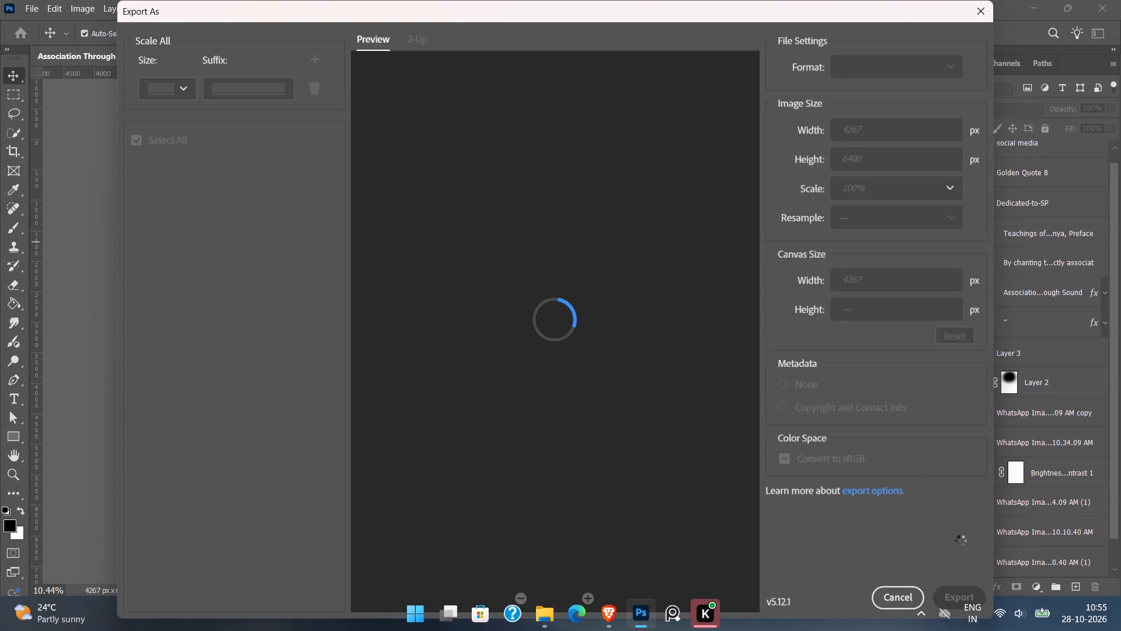
pyautogui.click(952, 590)
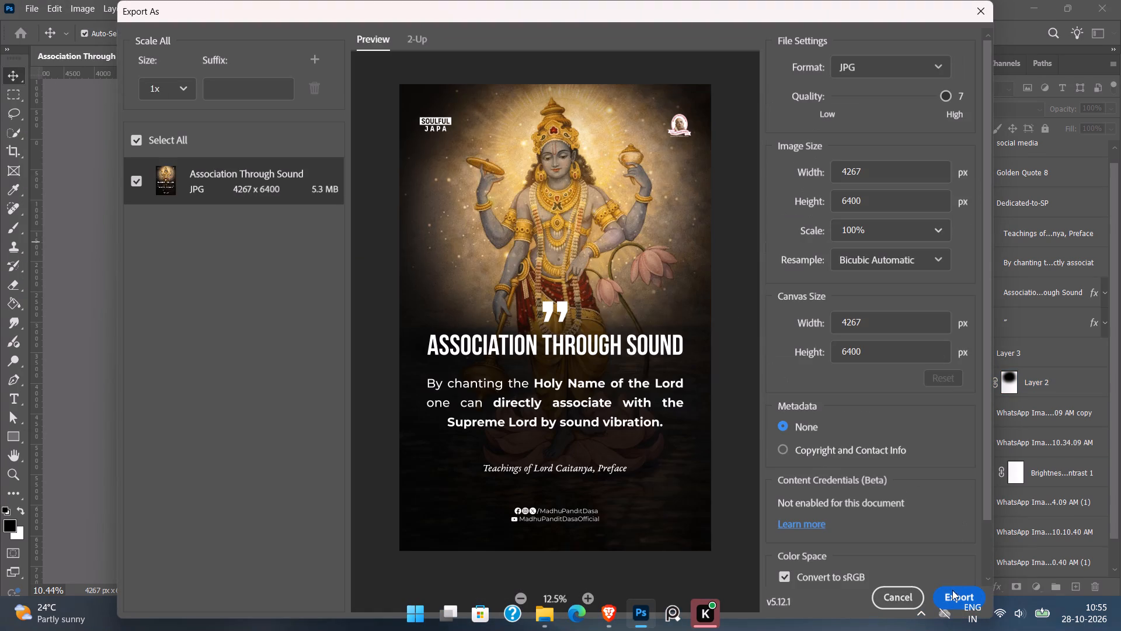
pyautogui.scroll(-1, 444, 175)
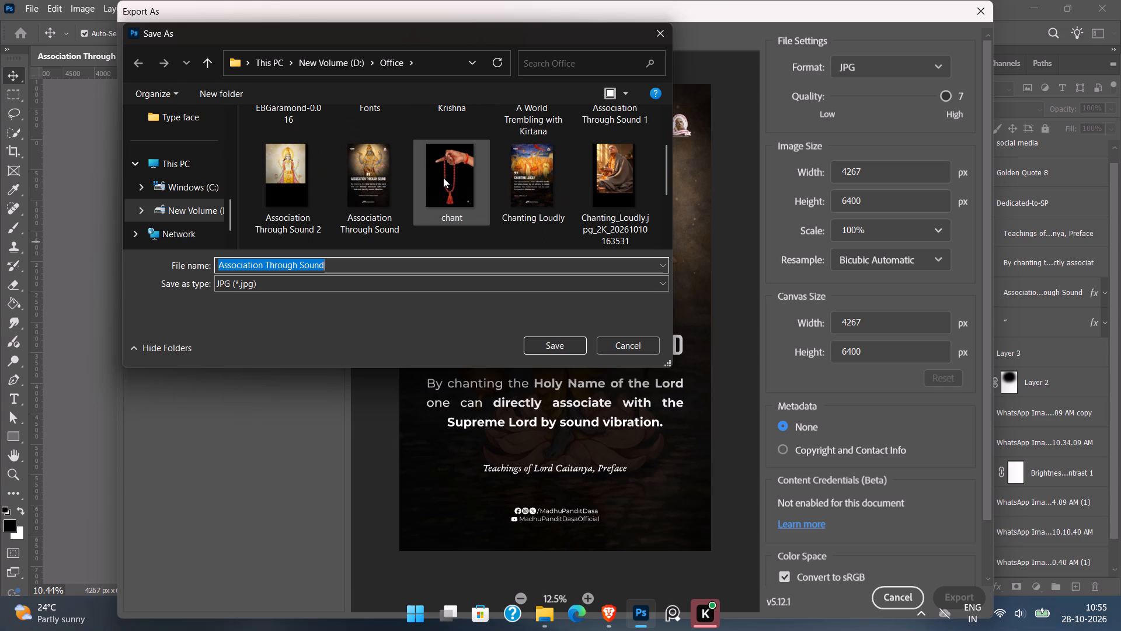
pyautogui.click(577, 342)
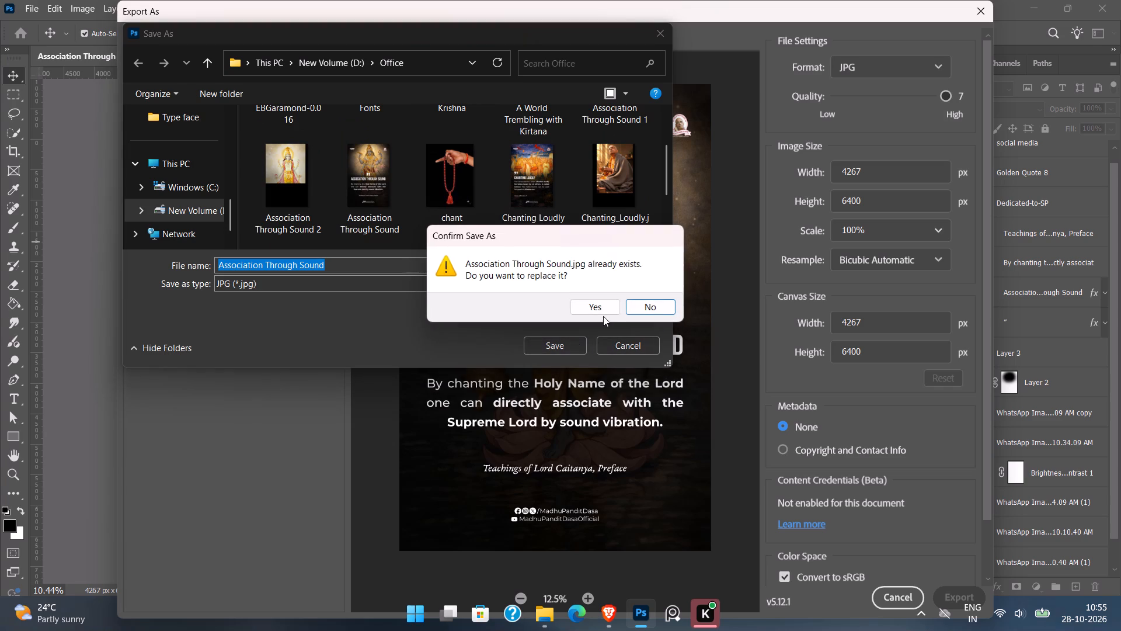
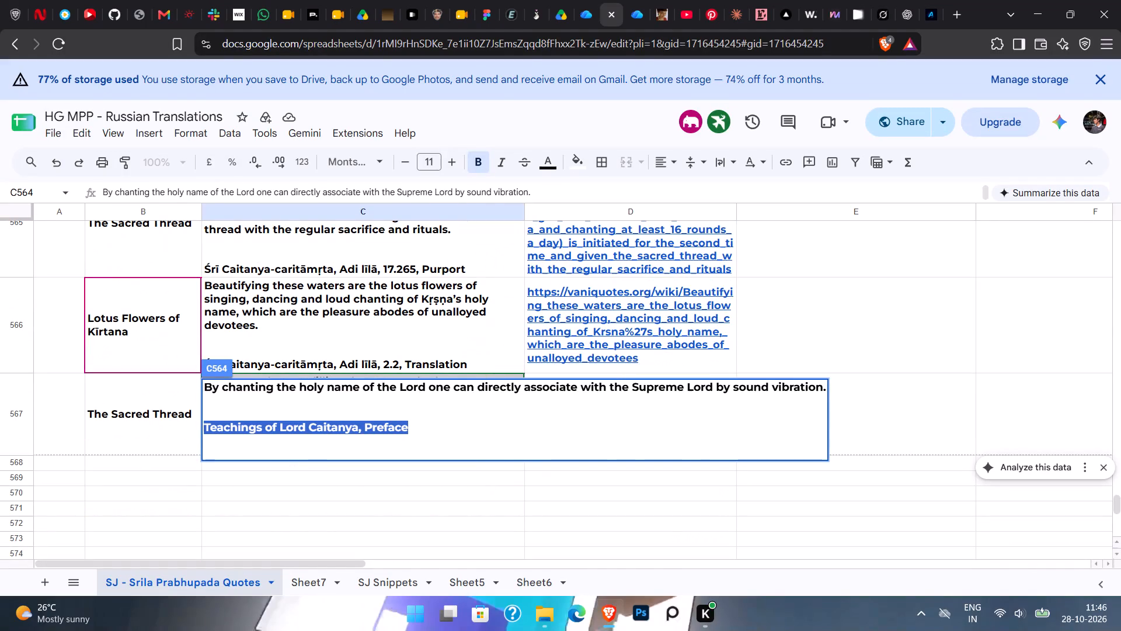
# Replace the poster headline with the title Lotus Flowers of Kīrtana copied from row 566 of the quotes spreadsheet.
pyautogui.click(396, 314)
pyautogui.scroll(1, 181, 353)
pyautogui.doubleClick(148, 408)
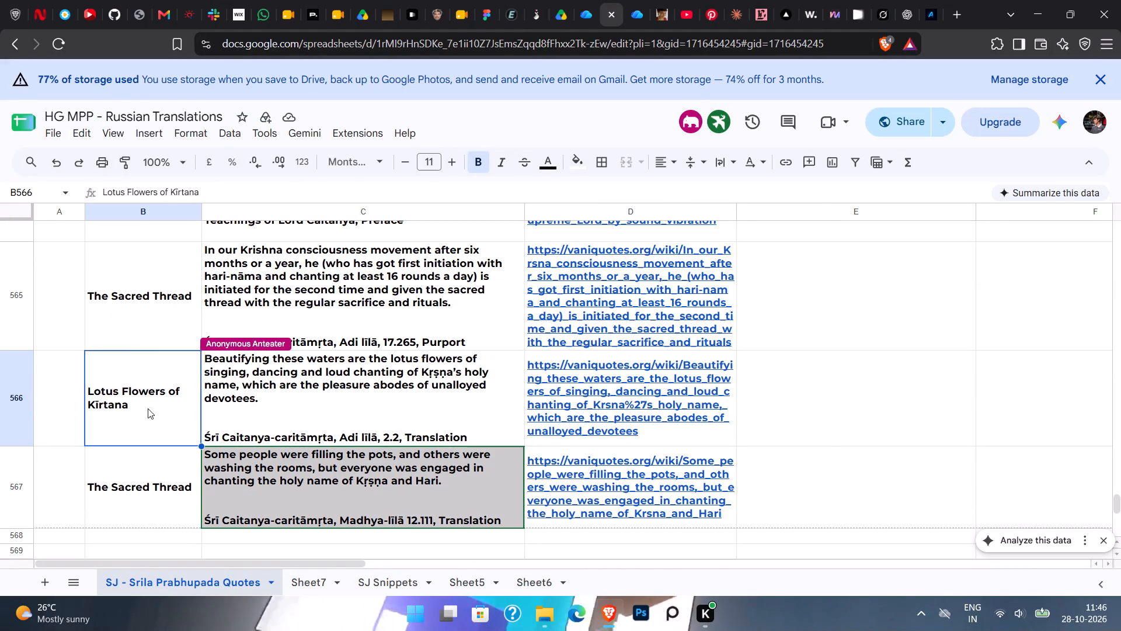
pyautogui.click(140, 356)
pyautogui.hotkey('ctrl', 'a')
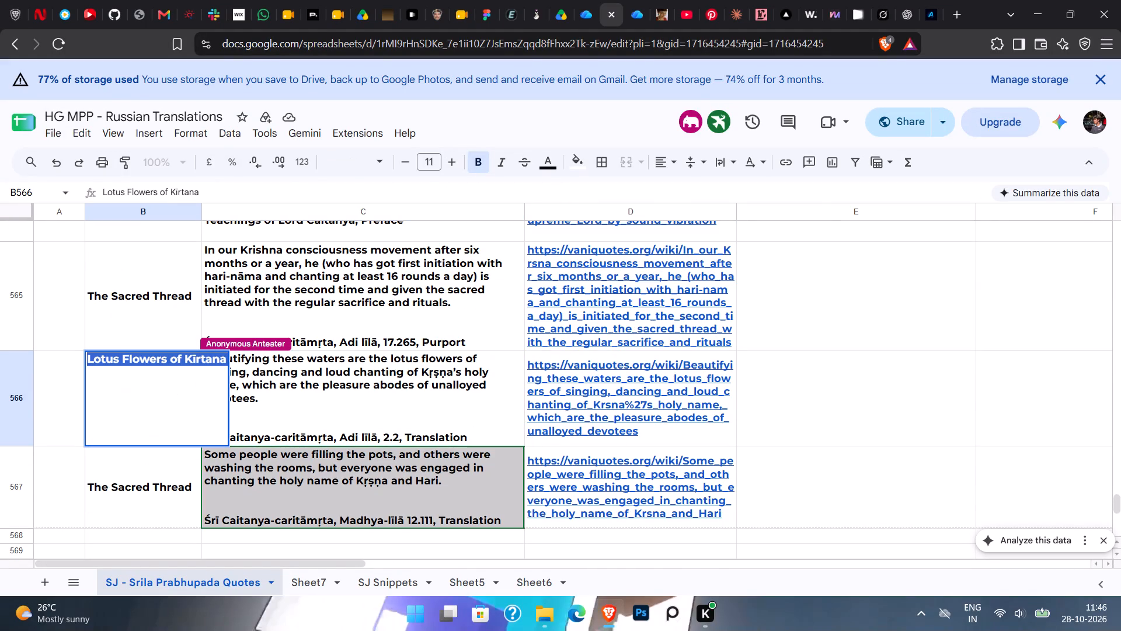
pyautogui.hotkey('ctrl', 'c')
pyautogui.hotkey('ctrl', 'c')
pyautogui.hotkey('ctrl', 'c')
pyautogui.click(641, 617)
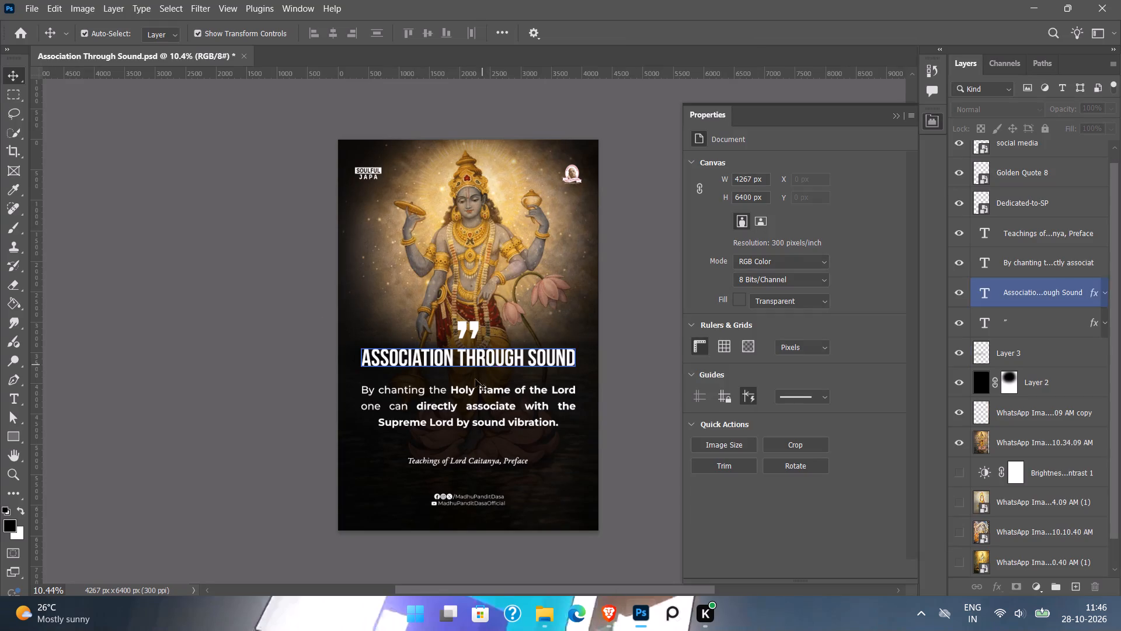
pyautogui.doubleClick(472, 358)
pyautogui.hotkey('ctrl', 'v')
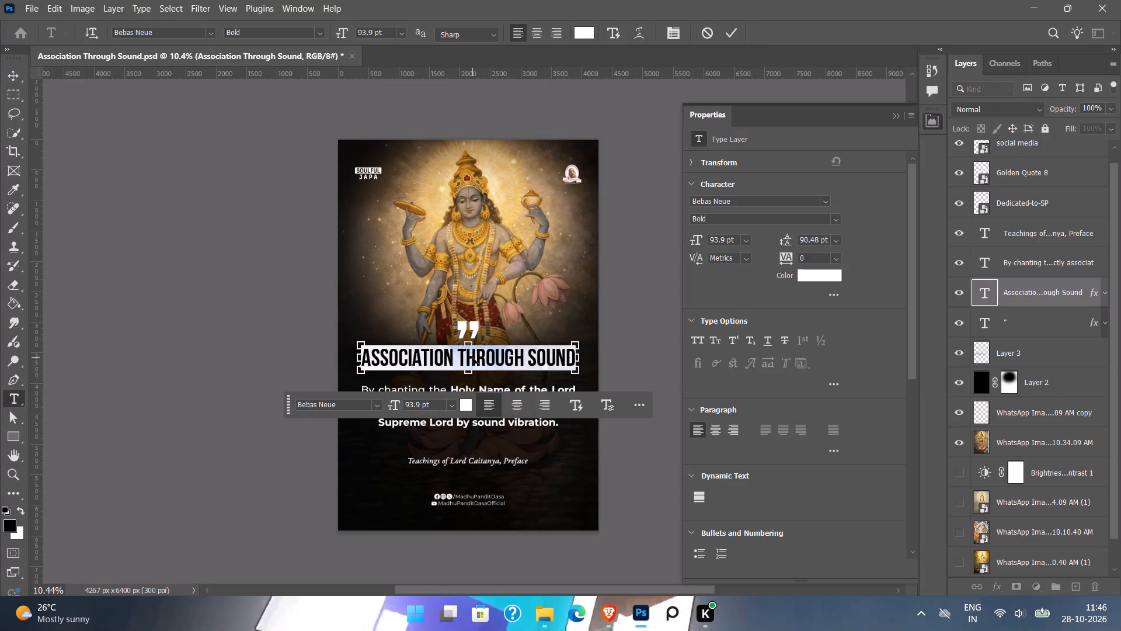
pyautogui.click(639, 374)
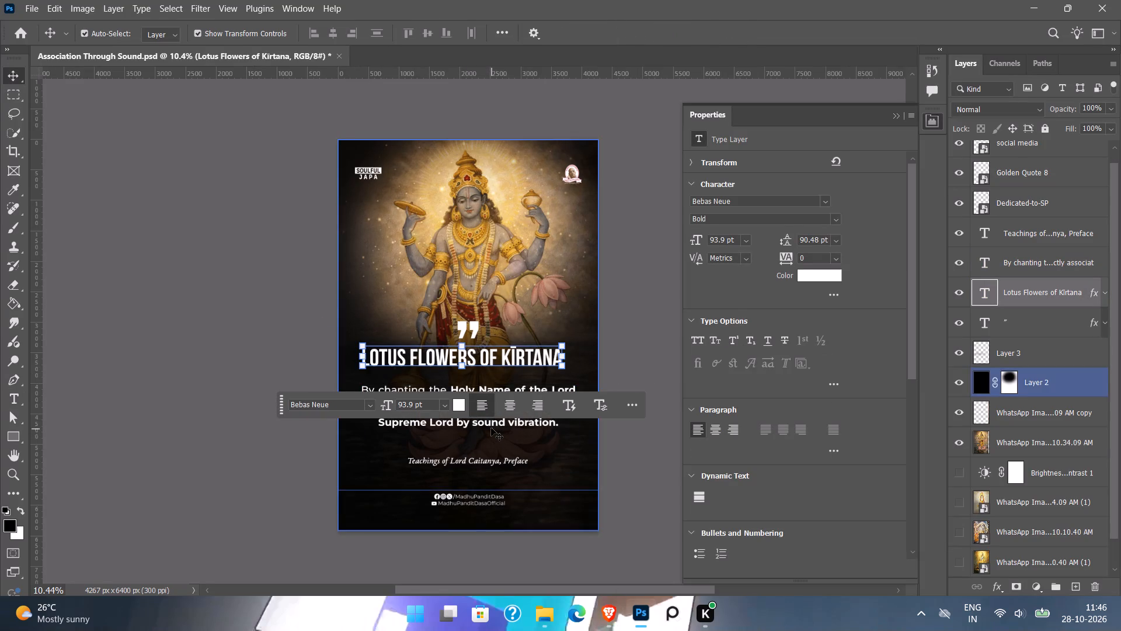
# Replace the poster's quote text with the "Beautifying these waters…" quote copied from row 566 of the spreadsheet, without its source line.
pyautogui.click(491, 425)
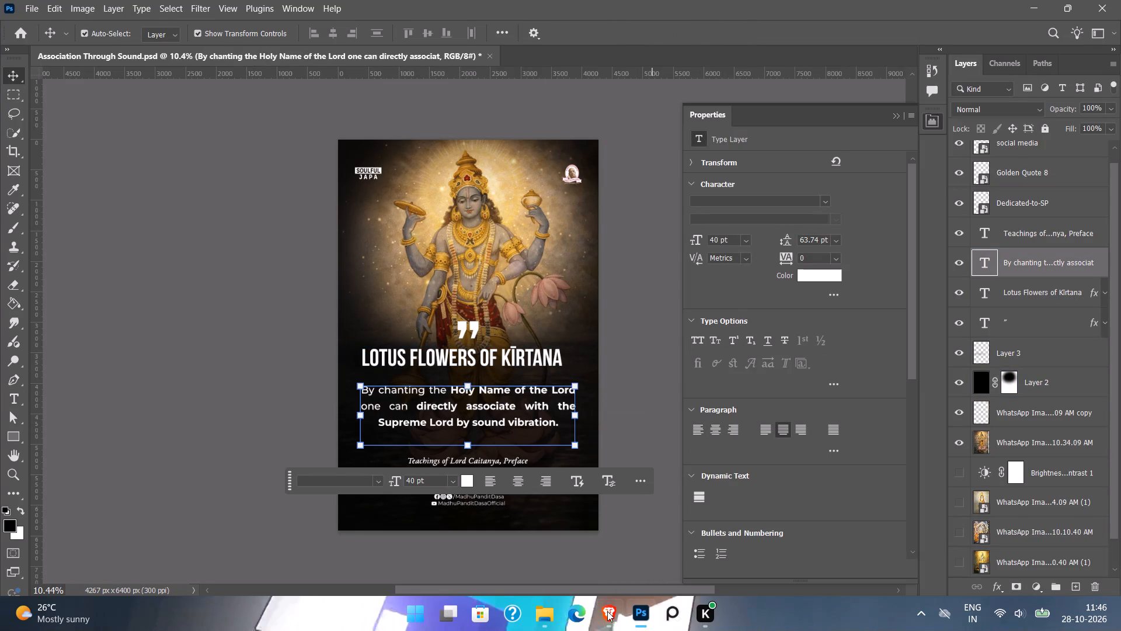
pyautogui.click(607, 611)
pyautogui.click(356, 335)
pyautogui.doubleClick(354, 366)
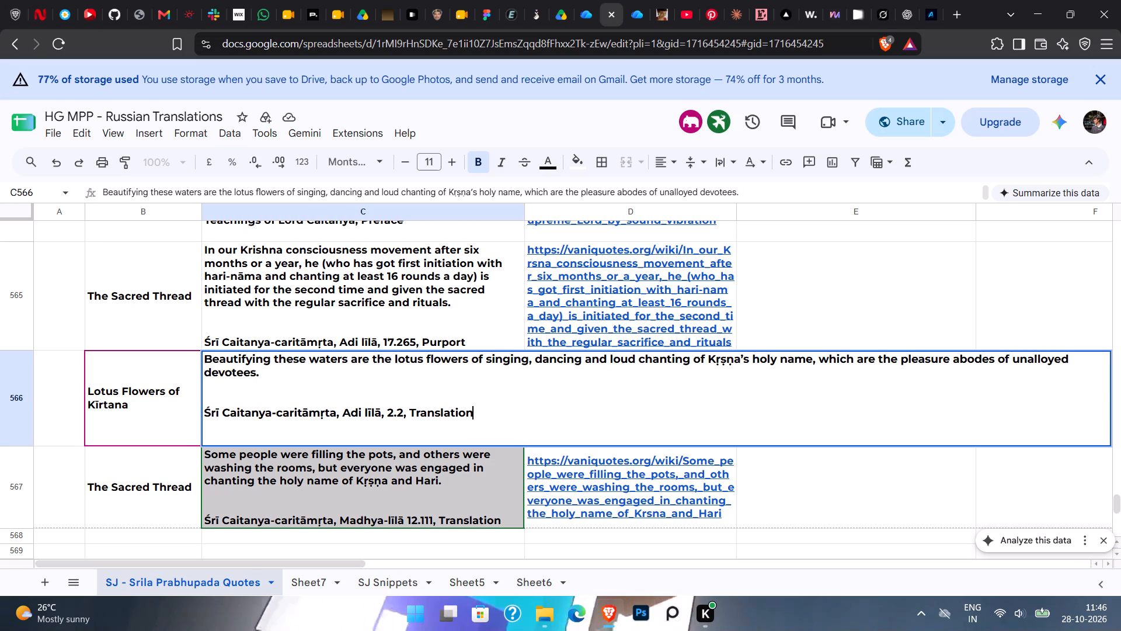
pyautogui.moveTo(263, 379); pyautogui.dragTo(191, 353)
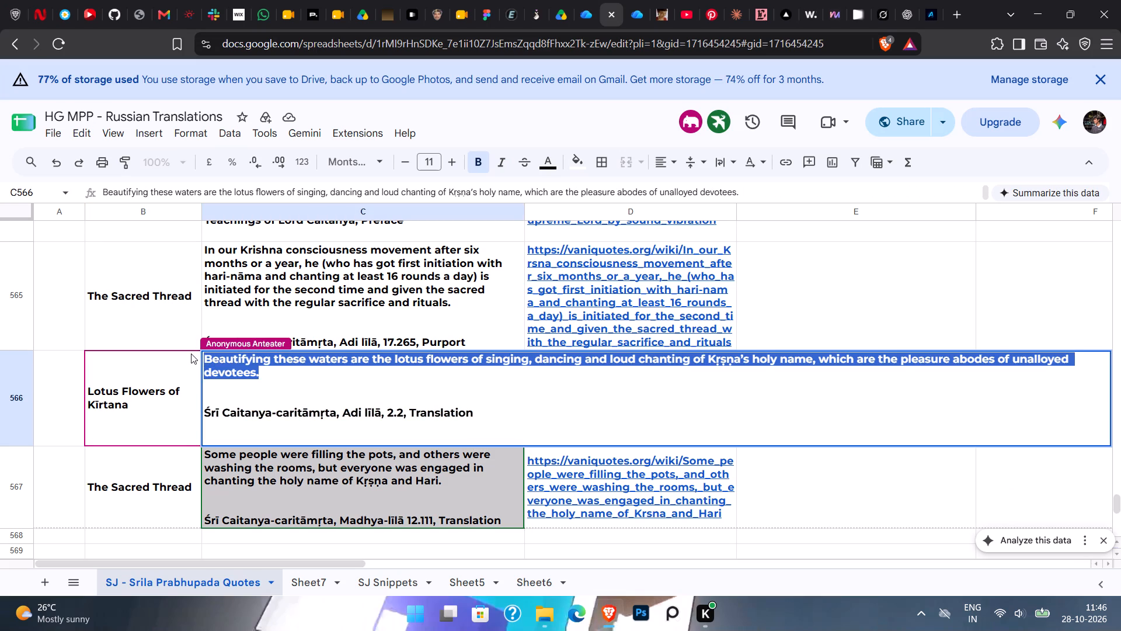
pyautogui.hotkey('ctrl', 'c')
pyautogui.hotkey('ctrl', 'c')
pyautogui.click(648, 611)
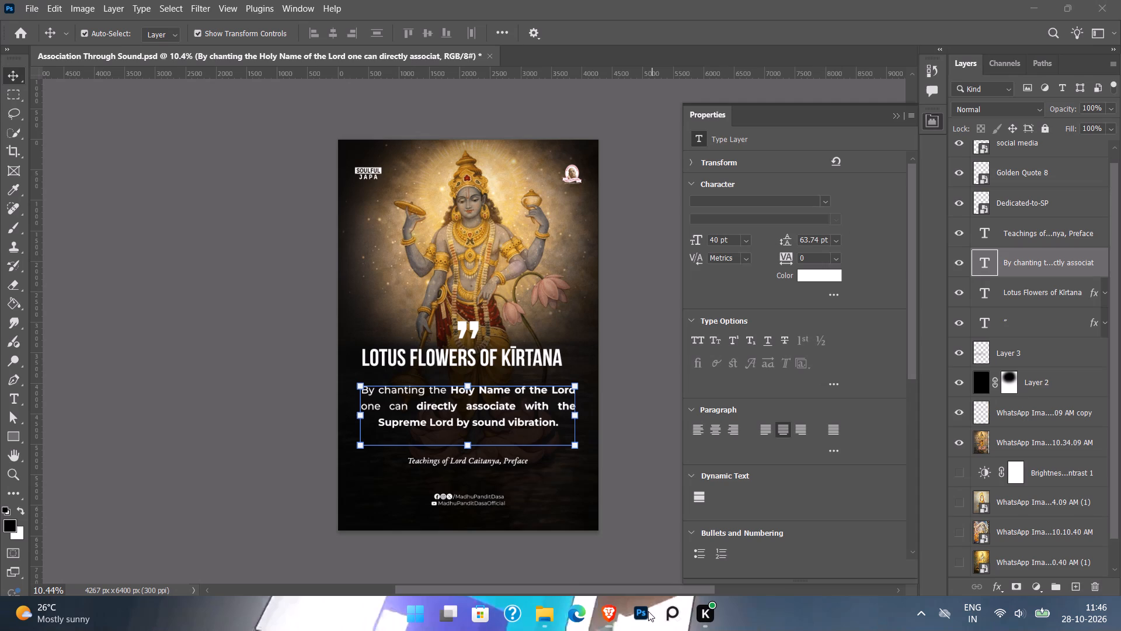
pyautogui.doubleClick(490, 404)
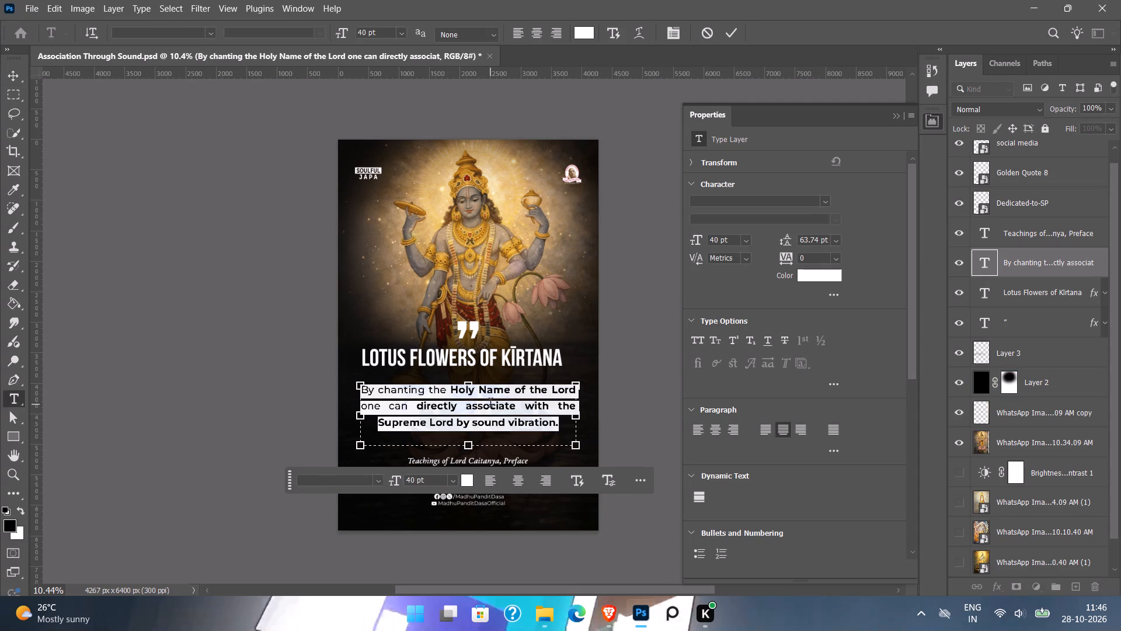
pyautogui.hotkey('ctrl', 'v')
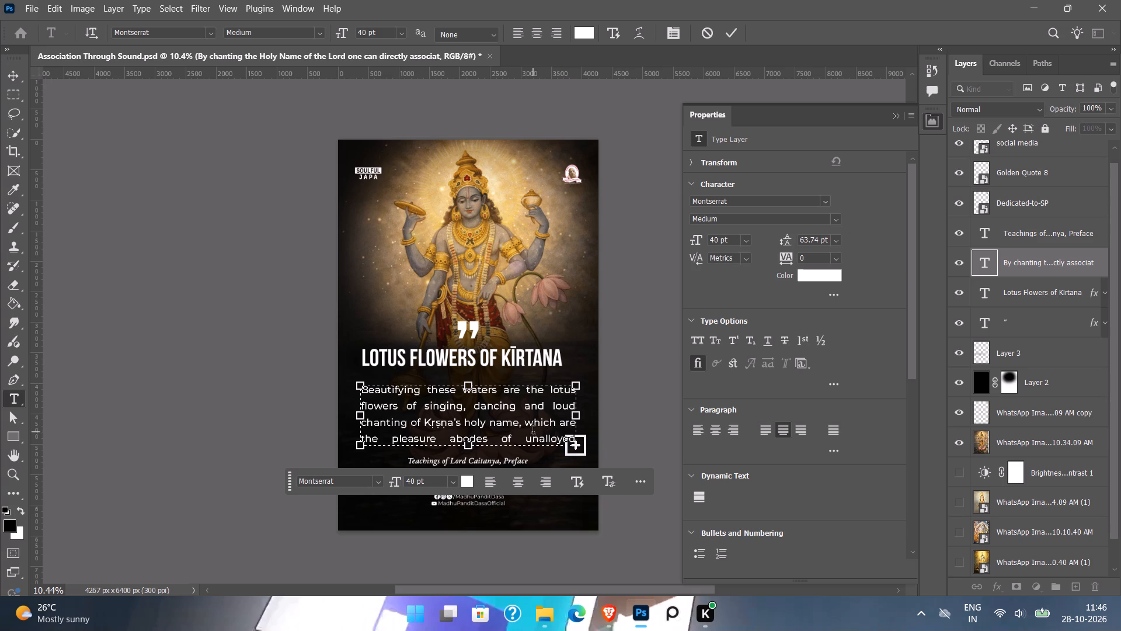
# Resize the quote's text box so the quote fits on four lines, with the lower edge just above the source line.
pyautogui.moveTo(471, 446); pyautogui.dragTo(478, 473)
pyautogui.moveTo(466, 448); pyautogui.dragTo(474, 479)
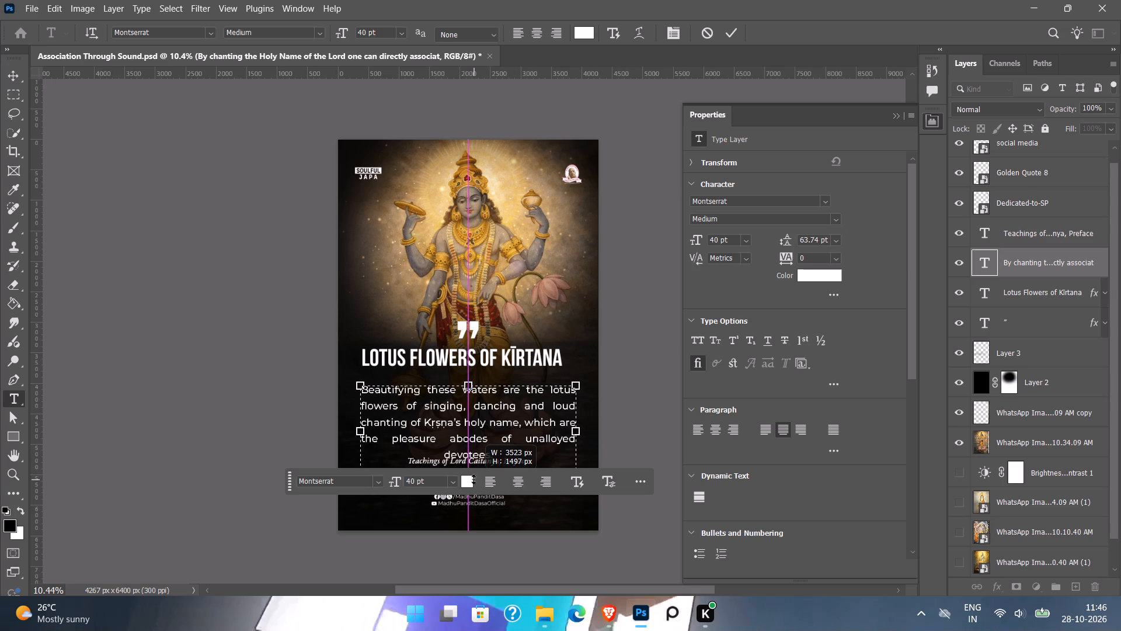
pyautogui.moveTo(474, 479); pyautogui.dragTo(472, 464)
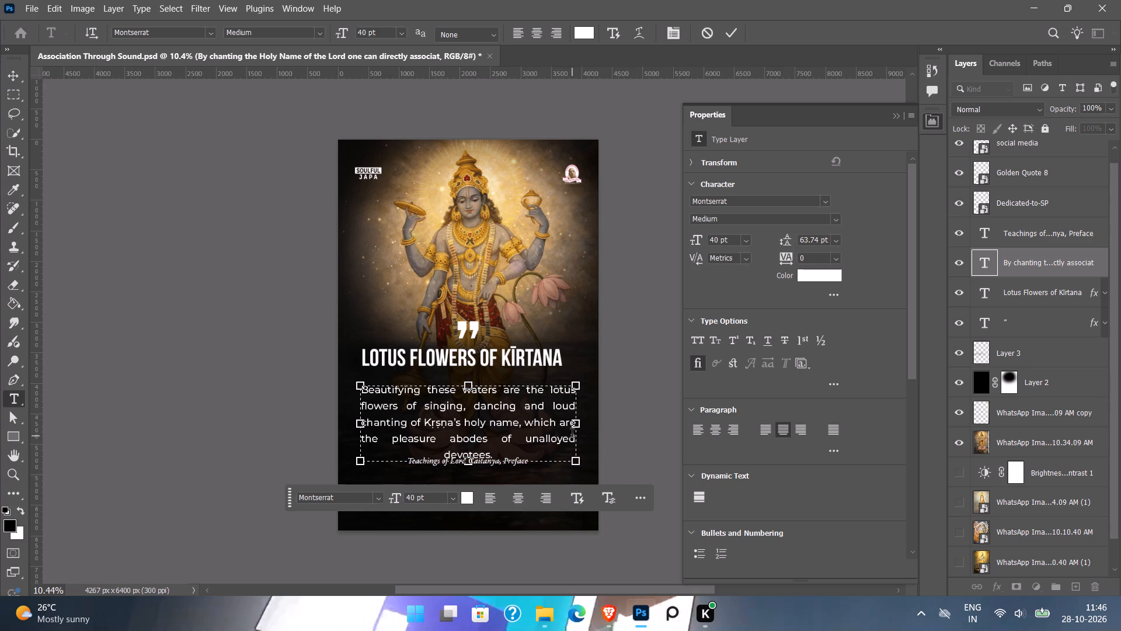
pyautogui.moveTo(575, 424); pyautogui.dragTo(596, 425)
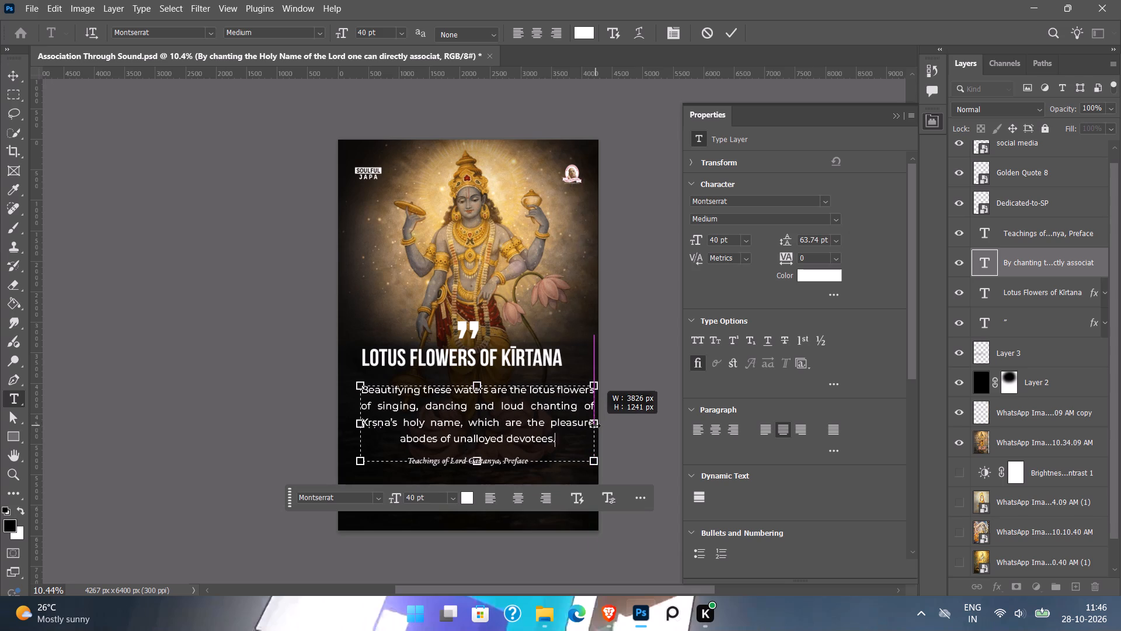
pyautogui.moveTo(596, 425); pyautogui.dragTo(590, 425)
pyautogui.click(646, 418)
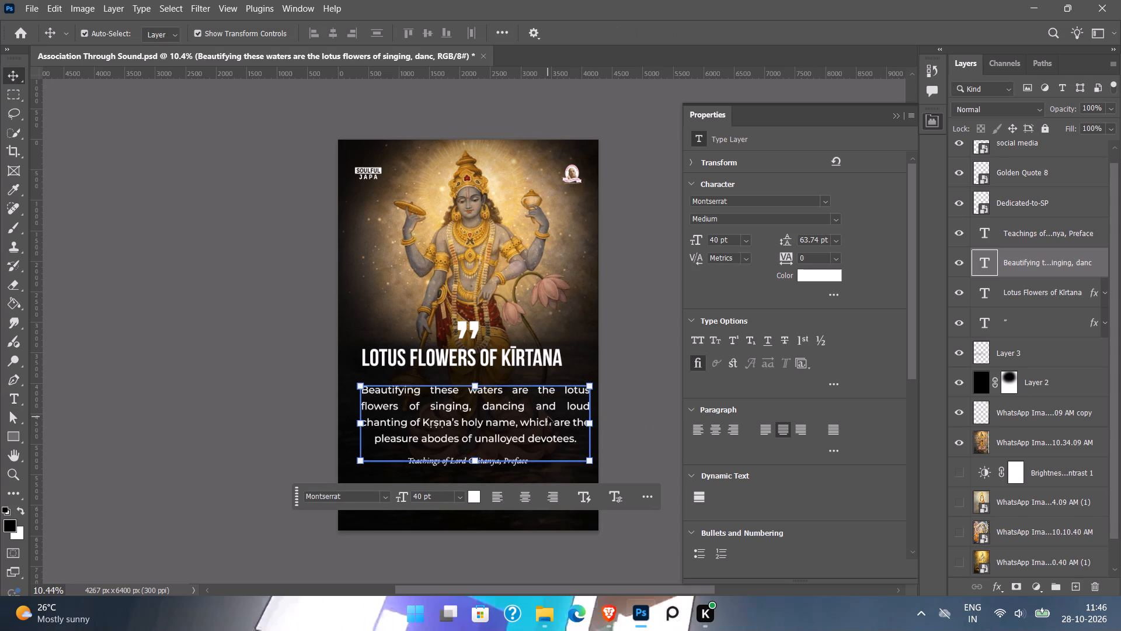
pyautogui.doubleClick(499, 436)
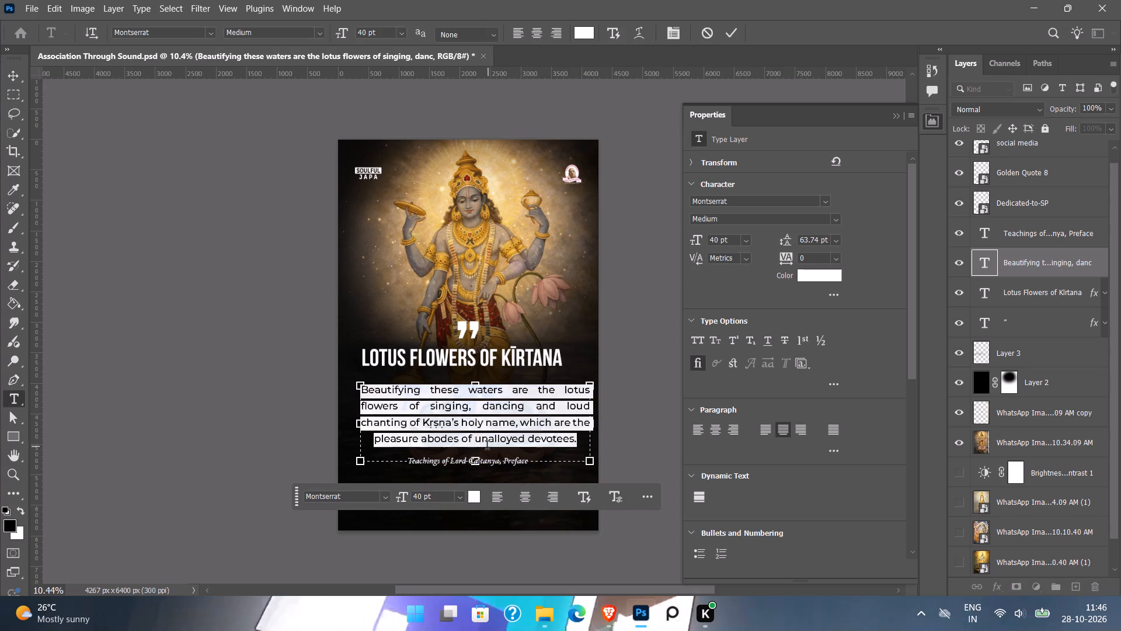
pyautogui.moveTo(474, 460); pyautogui.dragTo(474, 448)
pyautogui.moveTo(479, 464); pyautogui.dragTo(478, 452)
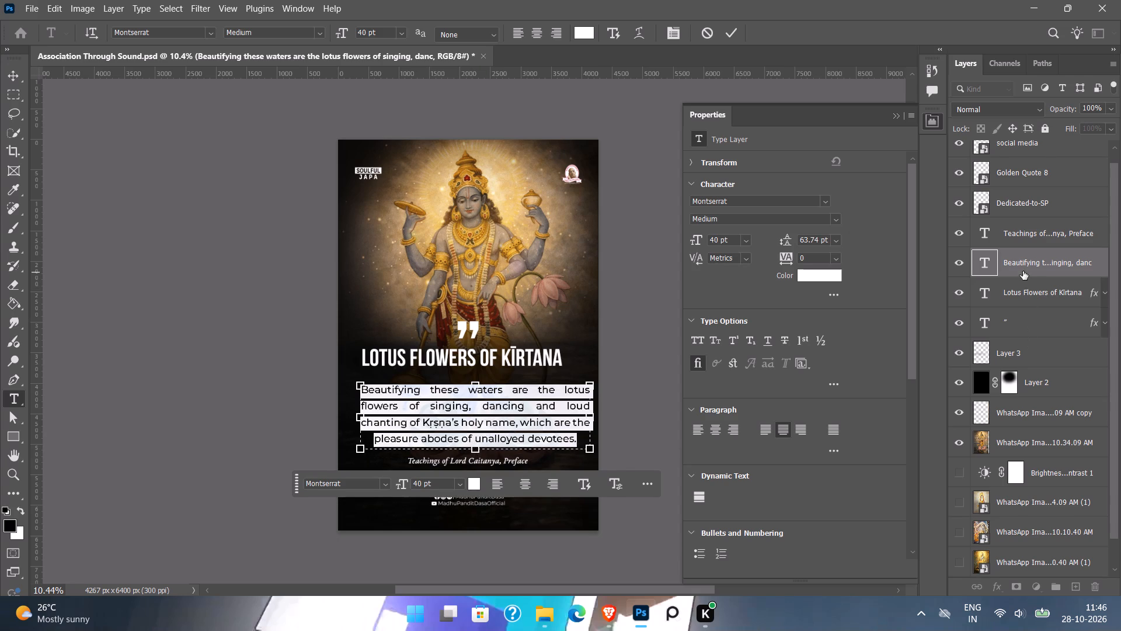
pyautogui.click(1021, 268)
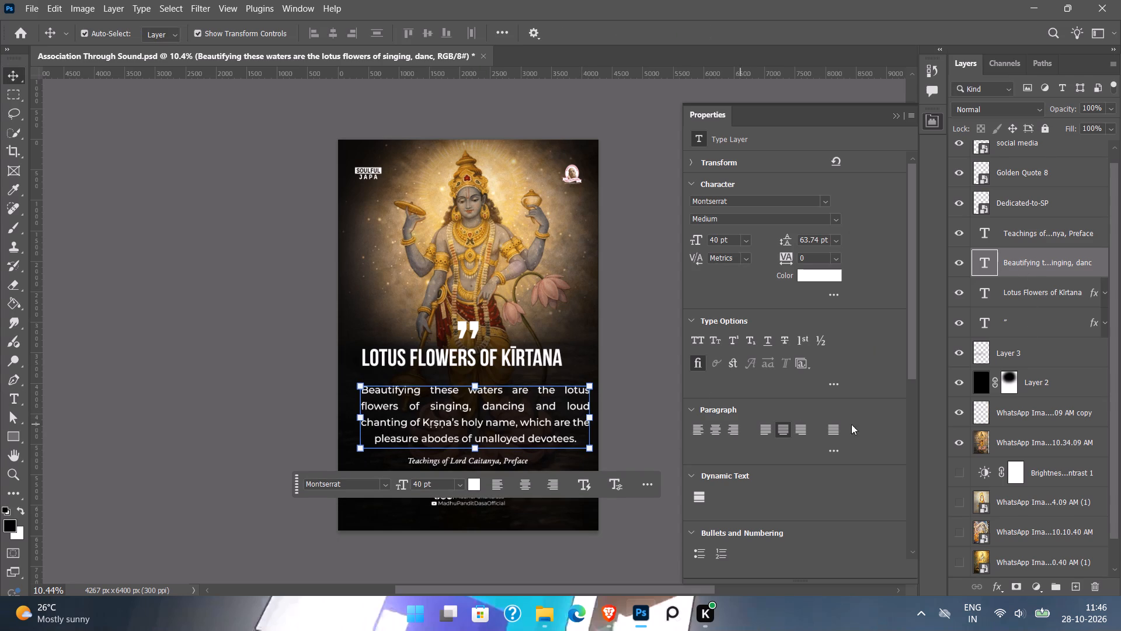
# Centre the quote text horizontally on the poster by aligning it with the full-canvas background Layer 1.
pyautogui.click(1045, 383)
pyautogui.scroll(-5, 1043, 383)
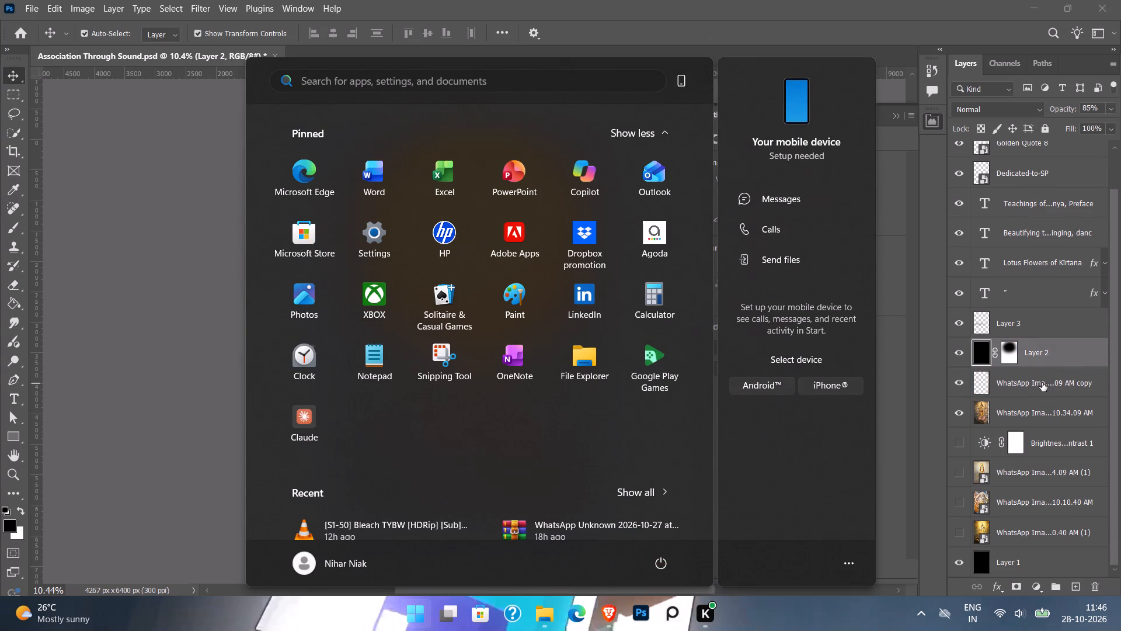
pyautogui.scroll(5, 1033, 365)
pyautogui.click(1049, 400)
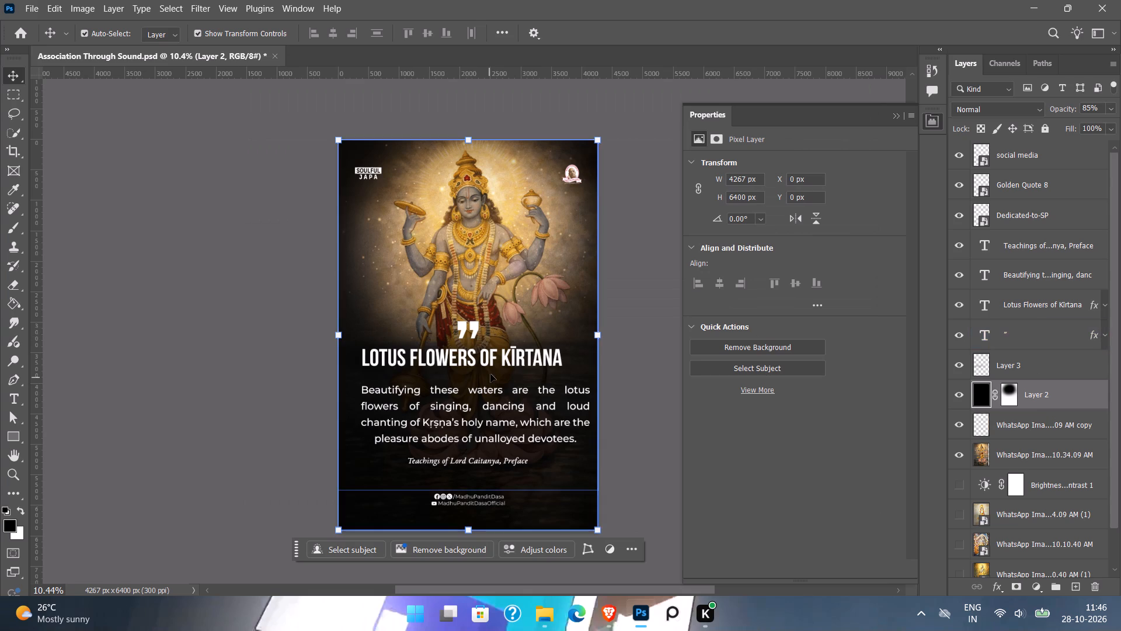
pyautogui.click(489, 404)
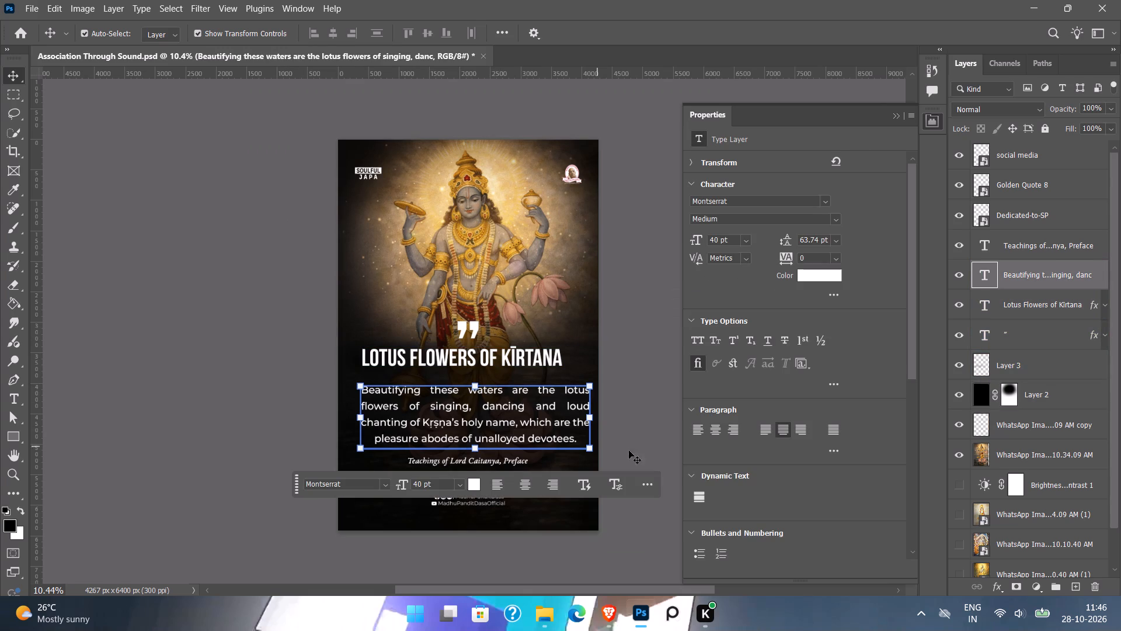
pyautogui.scroll(-7, 957, 473)
pyautogui.keyDown('ctrl'); pyautogui.click(1021, 564); pyautogui.keyUp('ctrl')
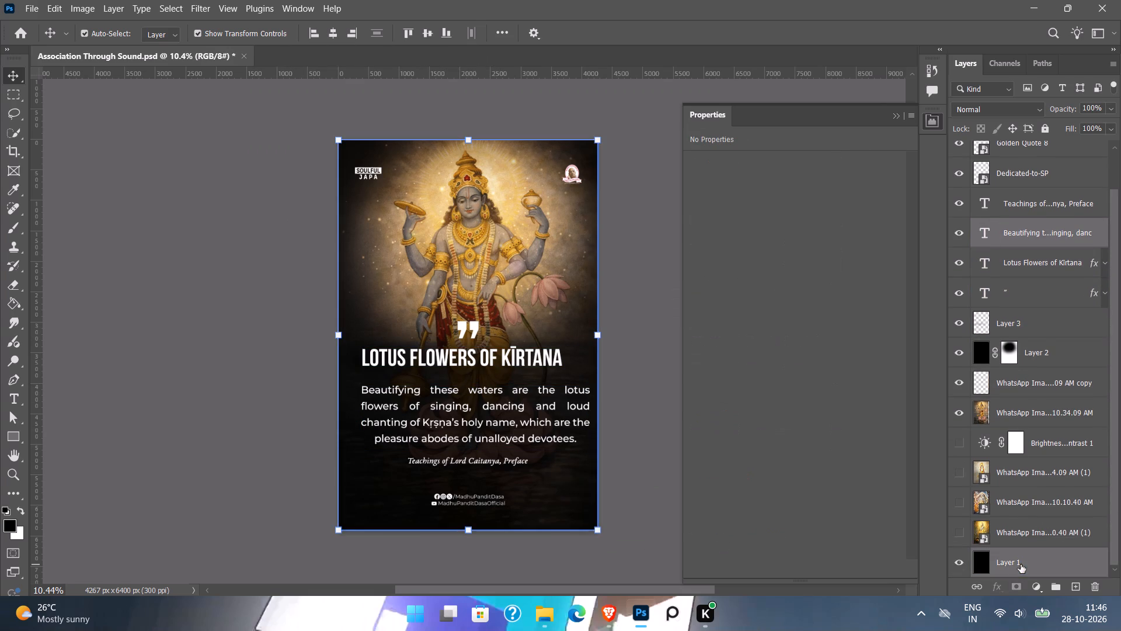
pyautogui.click(330, 30)
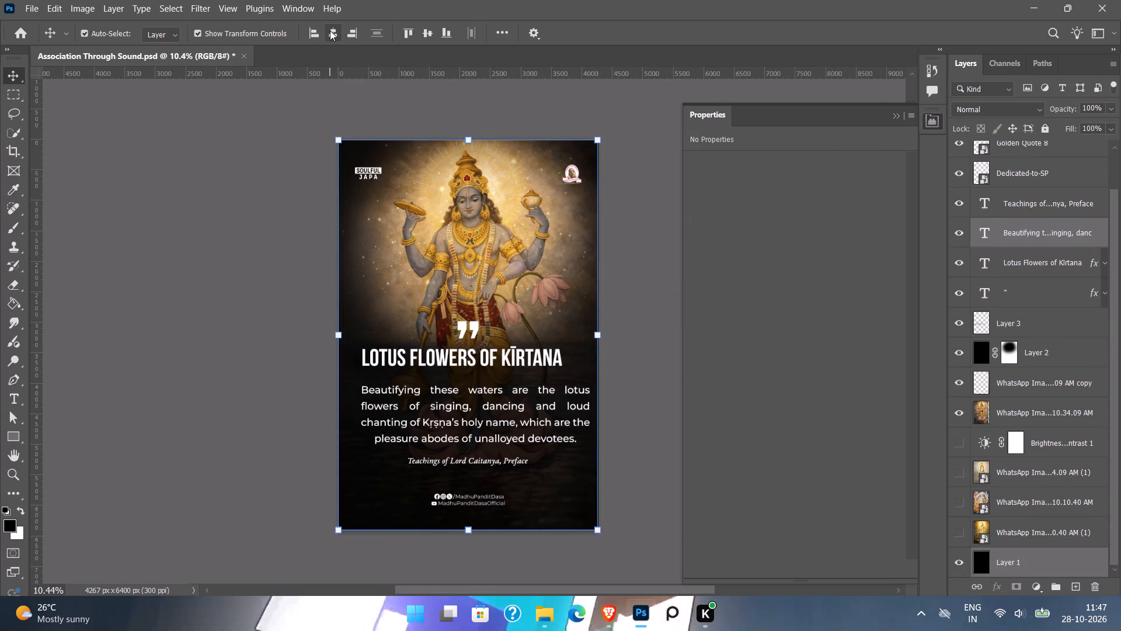
pyautogui.click(236, 362)
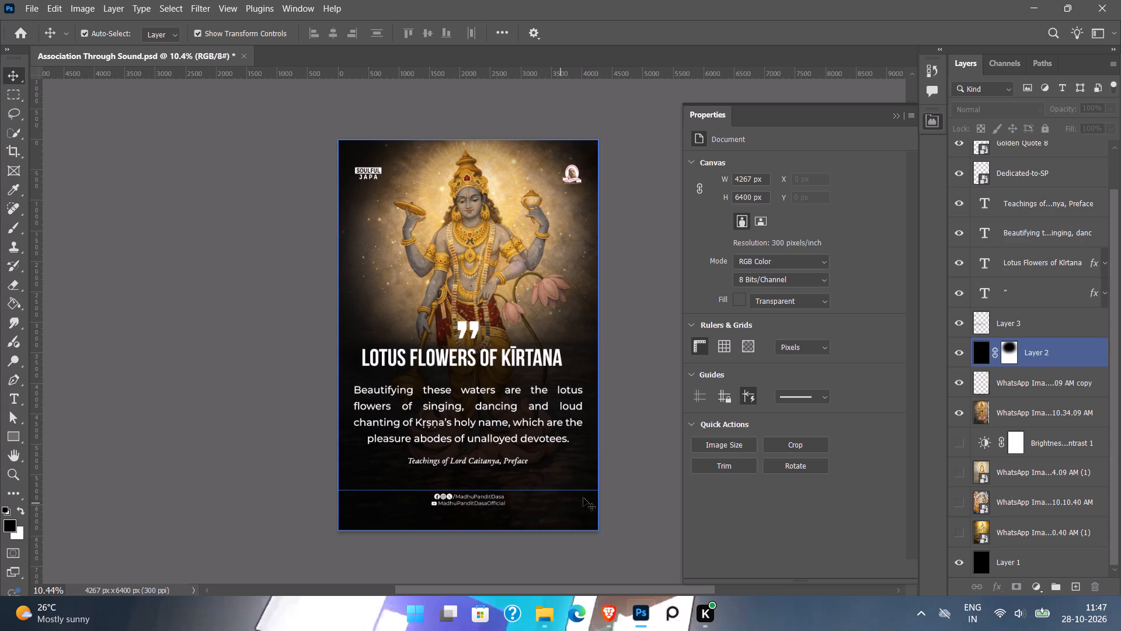
# Delete the hidden Brightness/Contrast adjustment and the three hidden WhatsApp image layers beneath it.
pyautogui.click(1057, 439)
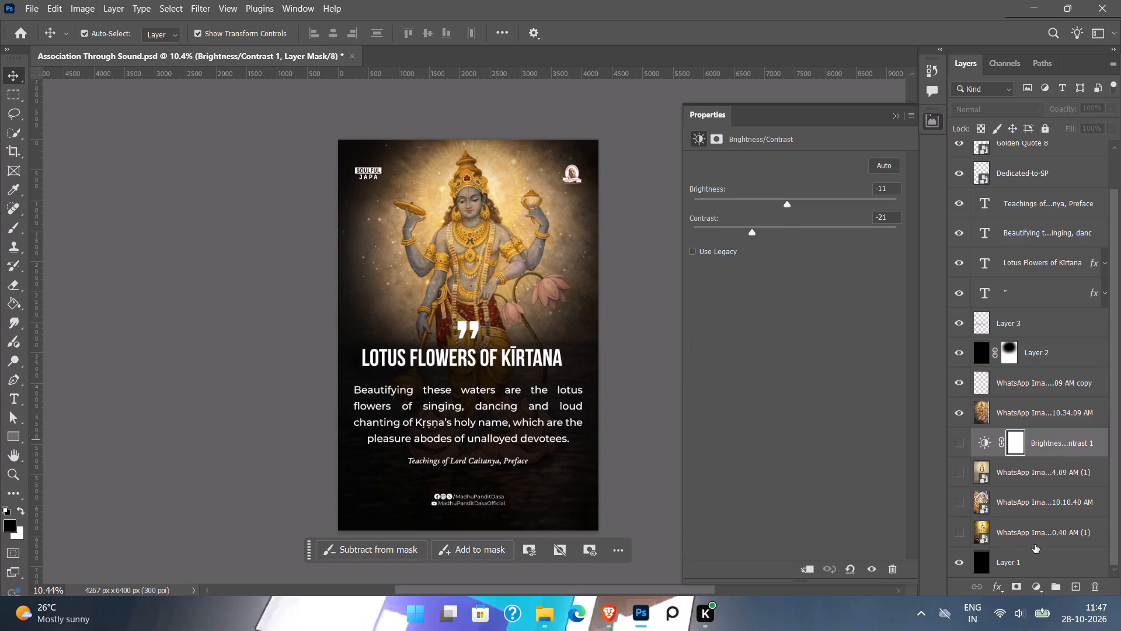
pyautogui.keyDown('shift'); pyautogui.click(1033, 520); pyautogui.keyUp('shift')
pyautogui.keyDown('shift'); pyautogui.click(1033, 536); pyautogui.keyUp('shift')
pyautogui.press('BackSpace')
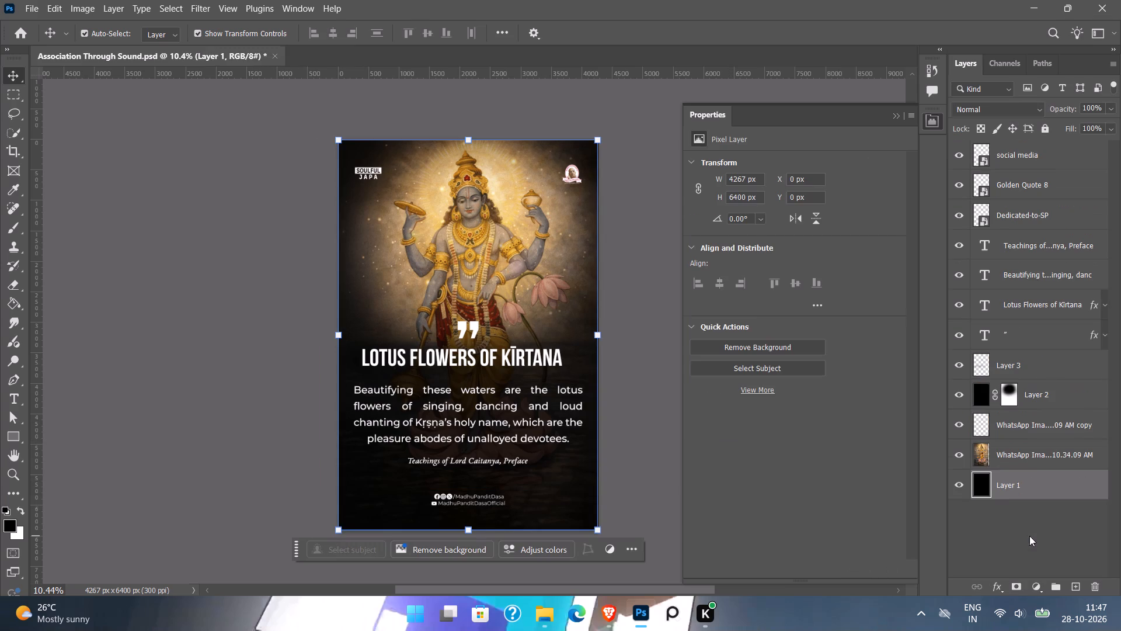
# Delete the visible deity image layer ending in 10.34.09 AM and the right-edge fill strip layer ending in 09 AM copy.
pyautogui.click(1010, 465)
pyautogui.press('BackSpace')
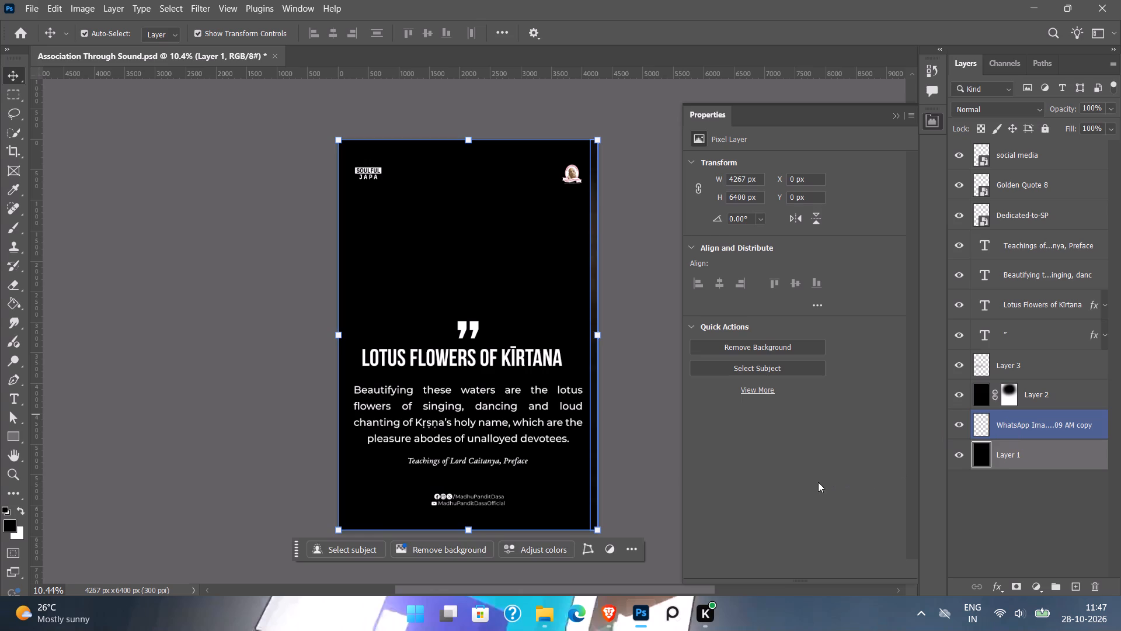
pyautogui.click(651, 461)
pyautogui.click(551, 255)
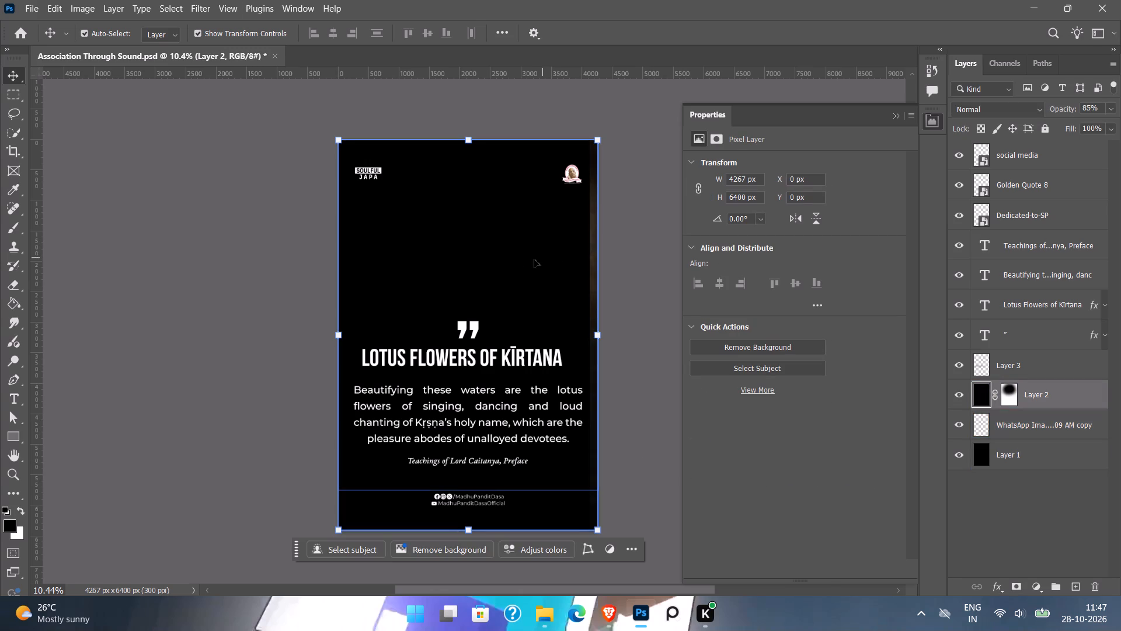
pyautogui.click(1041, 419)
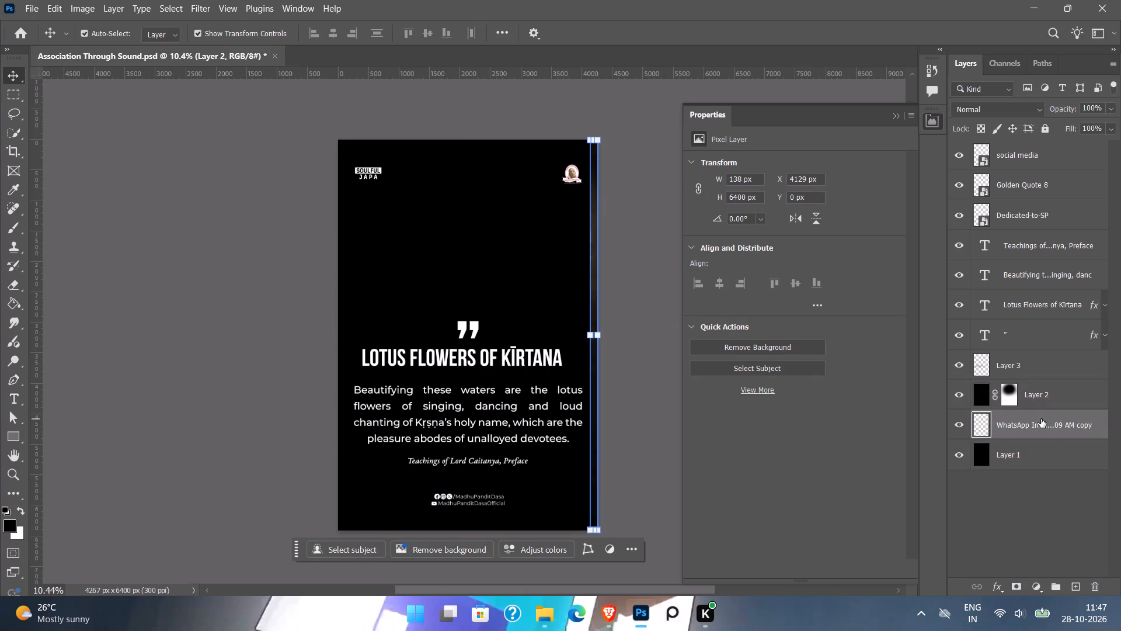
pyautogui.press('BackSpace')
pyautogui.click(659, 423)
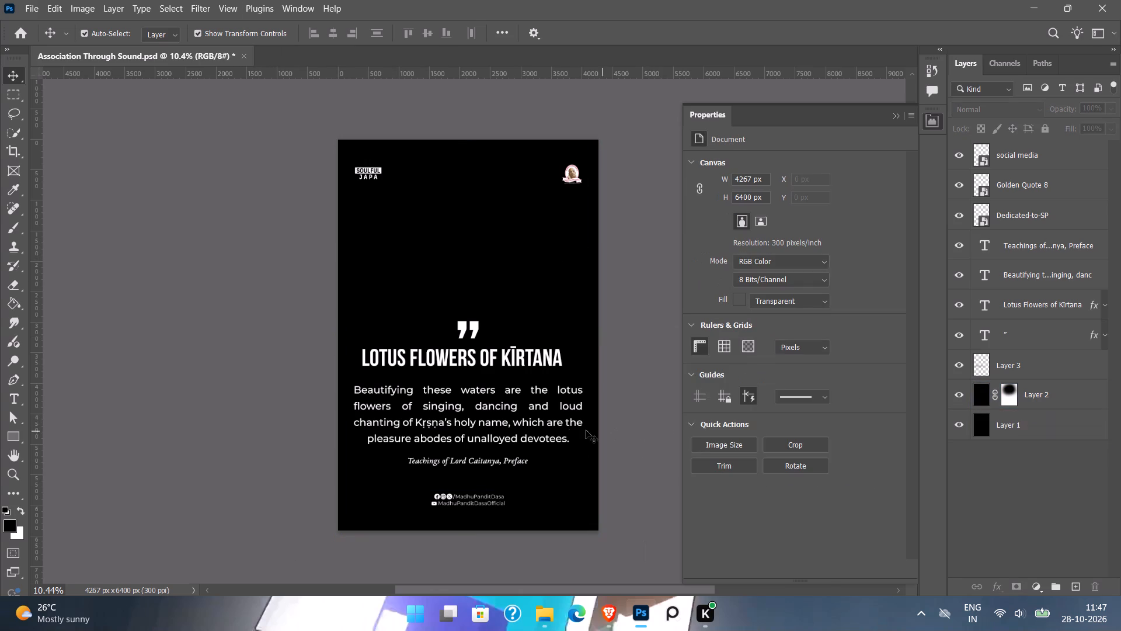
# Set the quote paragraph to justified with its last line aligned left.
pyautogui.click(458, 355)
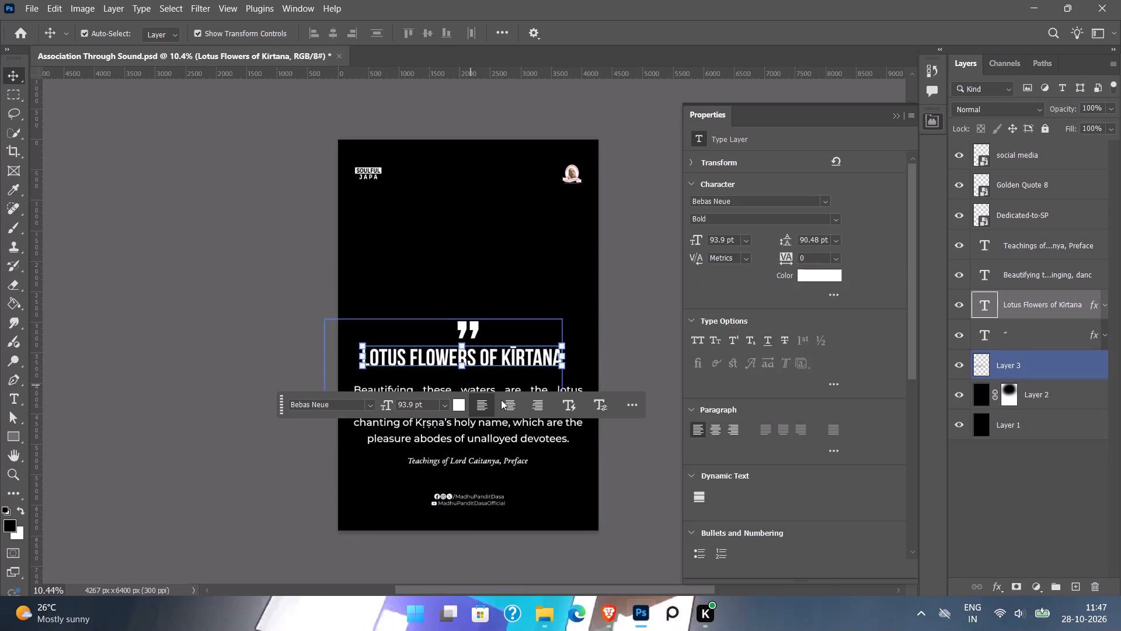
pyautogui.click(656, 440)
pyautogui.click(488, 360)
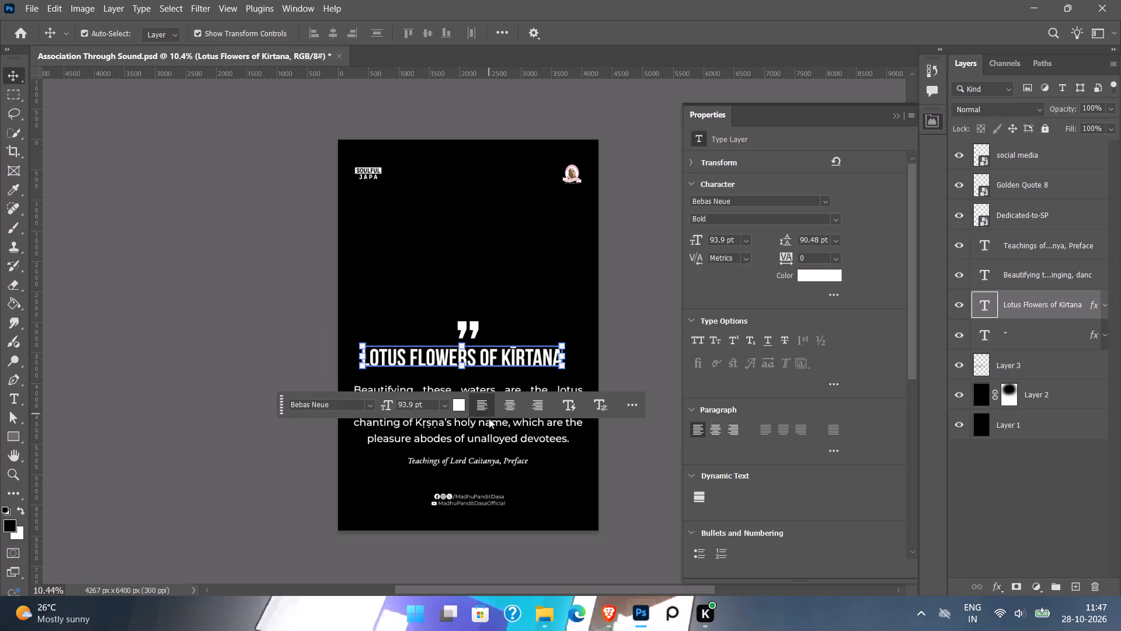
pyautogui.click(489, 424)
pyautogui.click(765, 433)
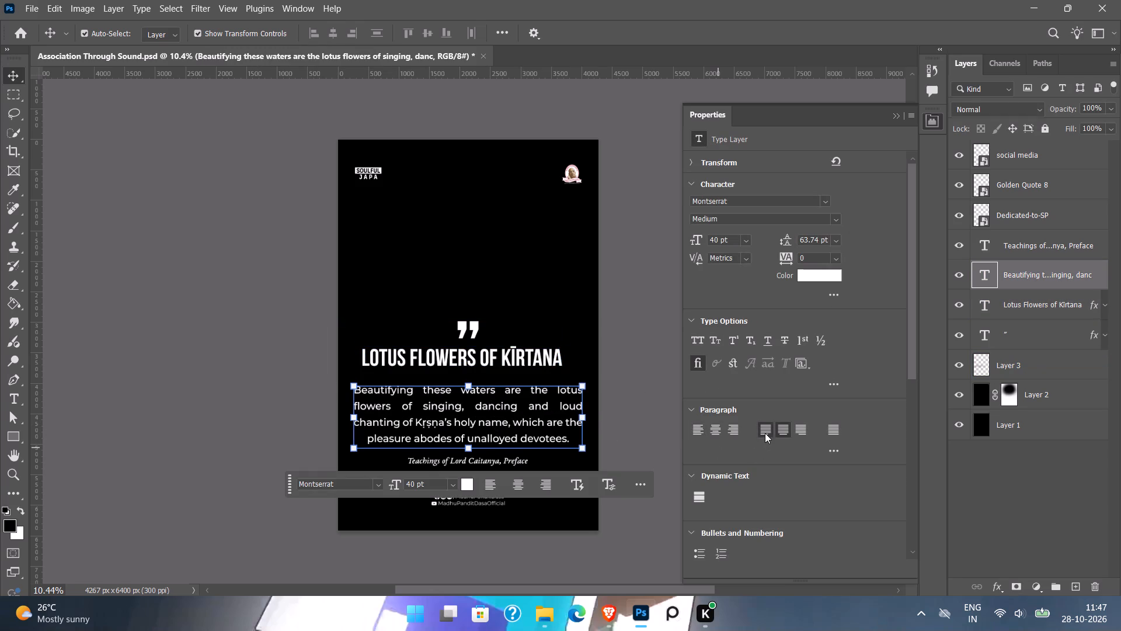
# Nudge the citation line down to widen the gap between it and the quote paragraph.
pyautogui.click(637, 412)
pyautogui.click(493, 360)
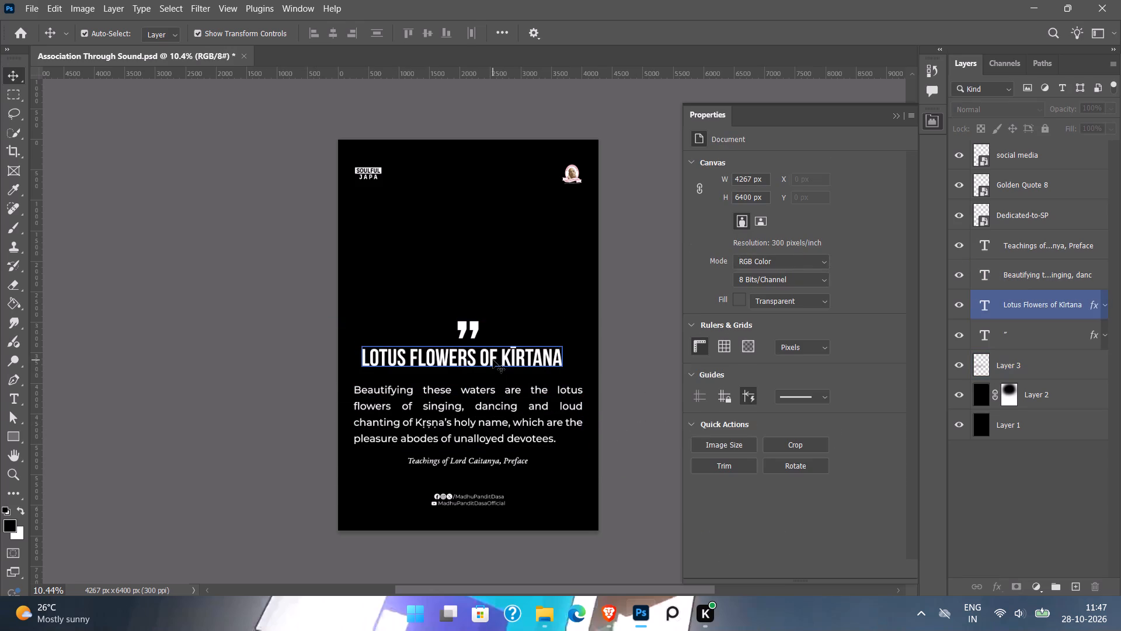
pyautogui.click(486, 462)
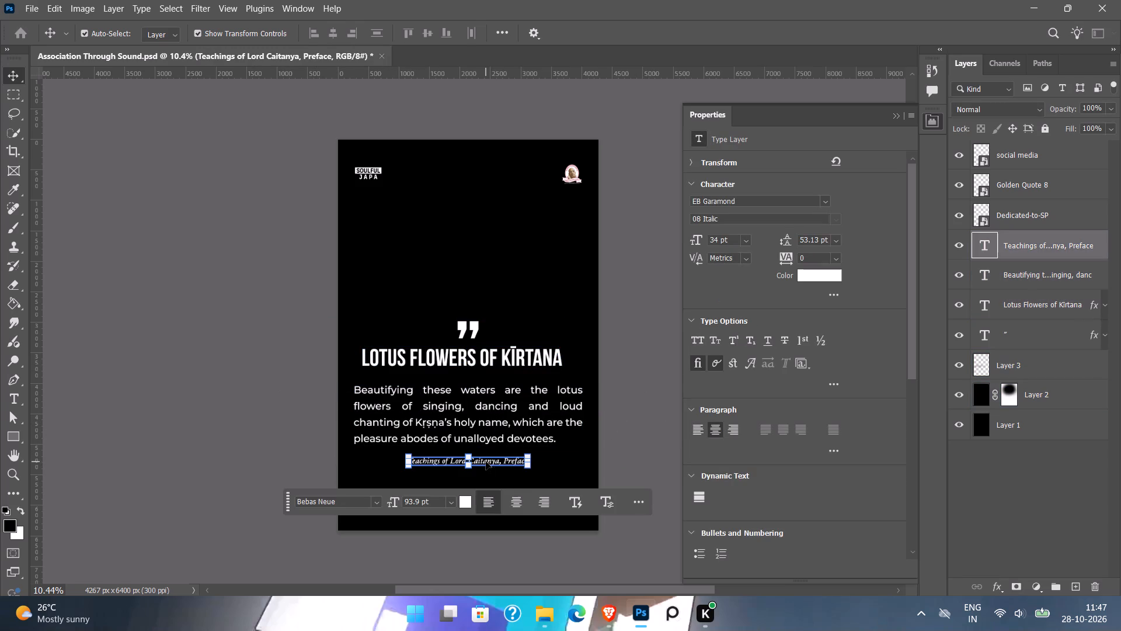
pyautogui.press('Down')
pyautogui.press('Down')
pyautogui.press('Down')
pyautogui.press('Down')
pyautogui.press('Down')
pyautogui.press('Down')
pyautogui.press('Down')
pyautogui.press('Down')
pyautogui.press('Down')
pyautogui.press('Down')
pyautogui.press('Down')
pyautogui.press('Down')
pyautogui.press('Down')
pyautogui.press('Down')
pyautogui.press('Down')
pyautogui.press('Down')
pyautogui.moveTo(287, 505); pyautogui.dragTo(297, 588)
pyautogui.press('Down')
pyautogui.press('Down')
pyautogui.press('Down')
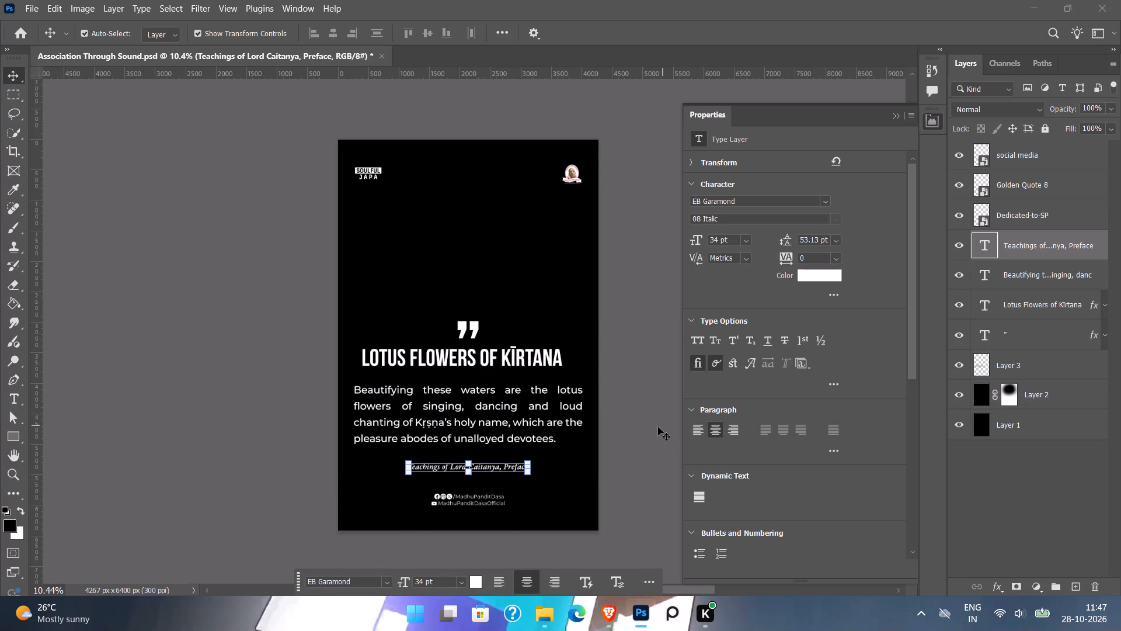
pyautogui.click(636, 430)
pyautogui.click(492, 464)
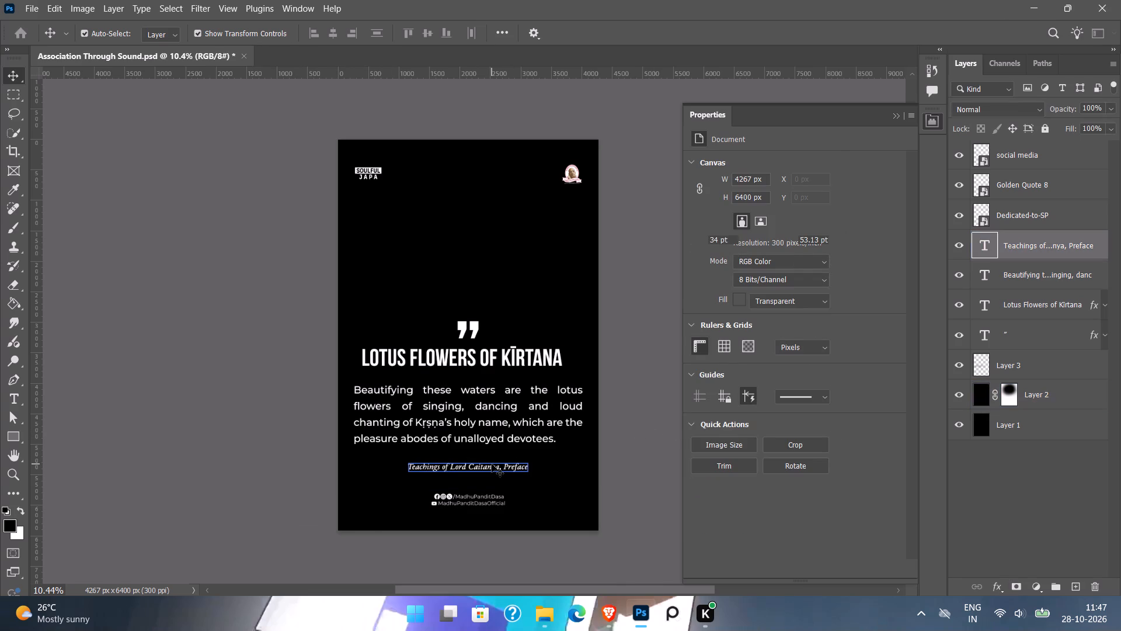
pyautogui.press('Down')
pyautogui.press('Down')
pyautogui.press('Down')
pyautogui.press('Down')
pyautogui.click(653, 421)
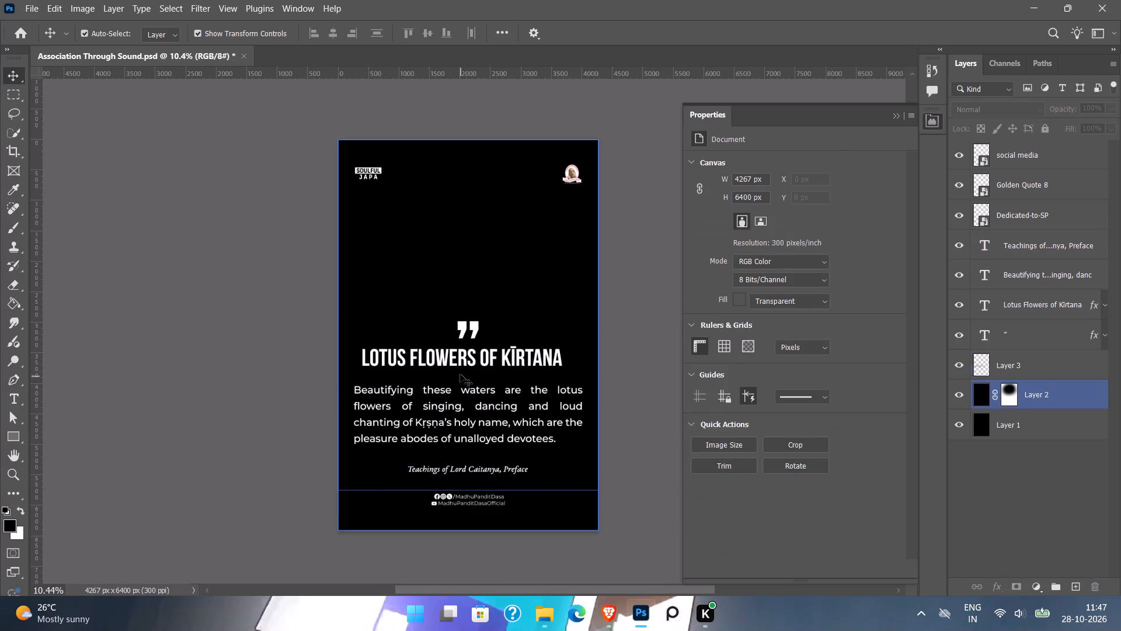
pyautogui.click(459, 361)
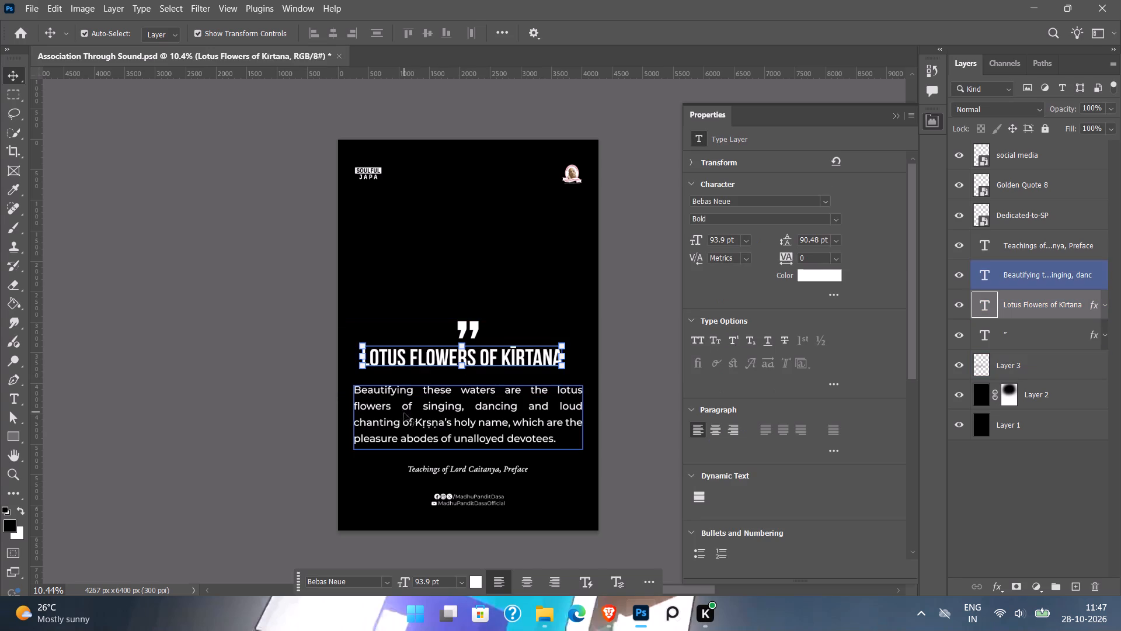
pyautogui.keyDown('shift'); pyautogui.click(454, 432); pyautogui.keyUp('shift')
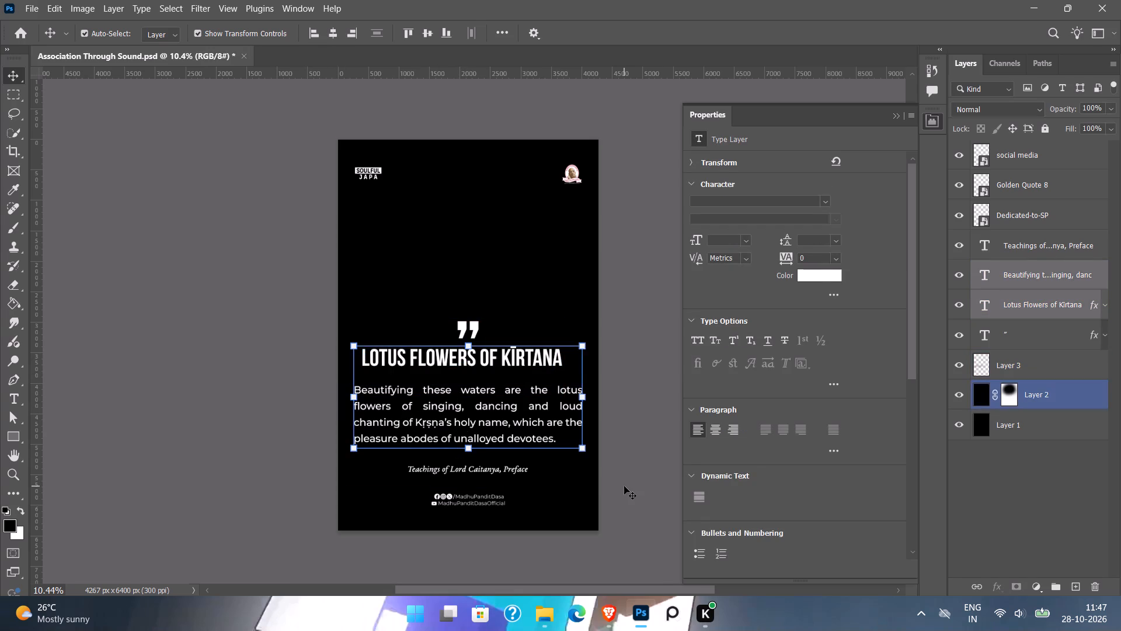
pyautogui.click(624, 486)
# Switch to the spreadsheet in Brave and copy "Śrī Caitanya-caritāmṛta, Adi līlā, 2.2, Translation" from the Lotus Flowers of Kīrtana quote cell.
pyautogui.click(511, 471)
pyautogui.click(608, 613)
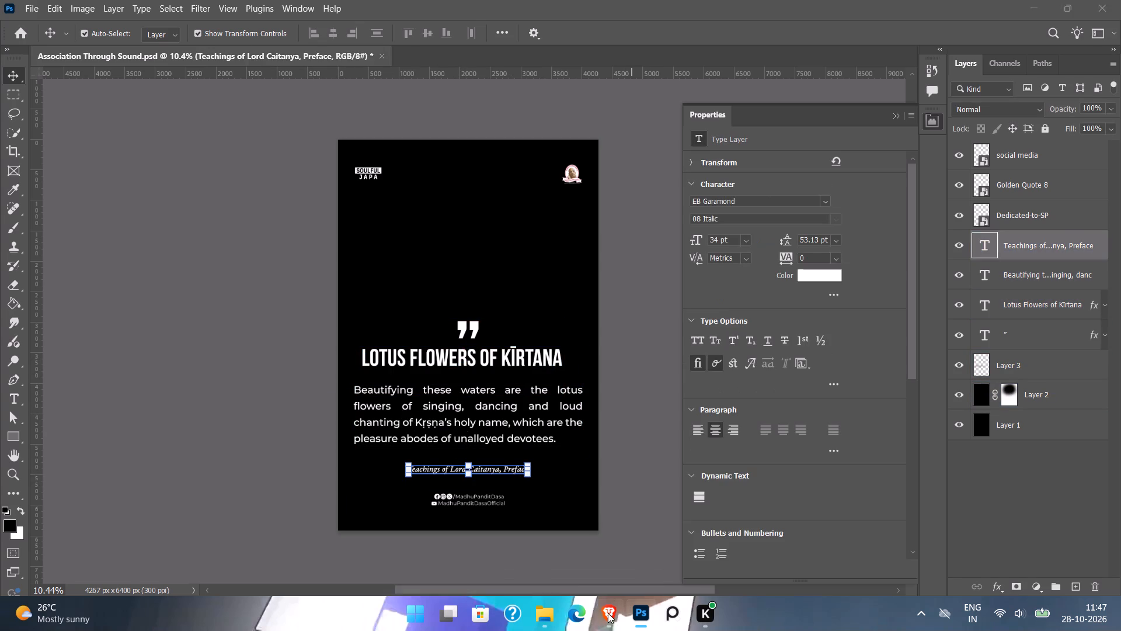
pyautogui.moveTo(489, 412); pyautogui.dragTo(199, 409)
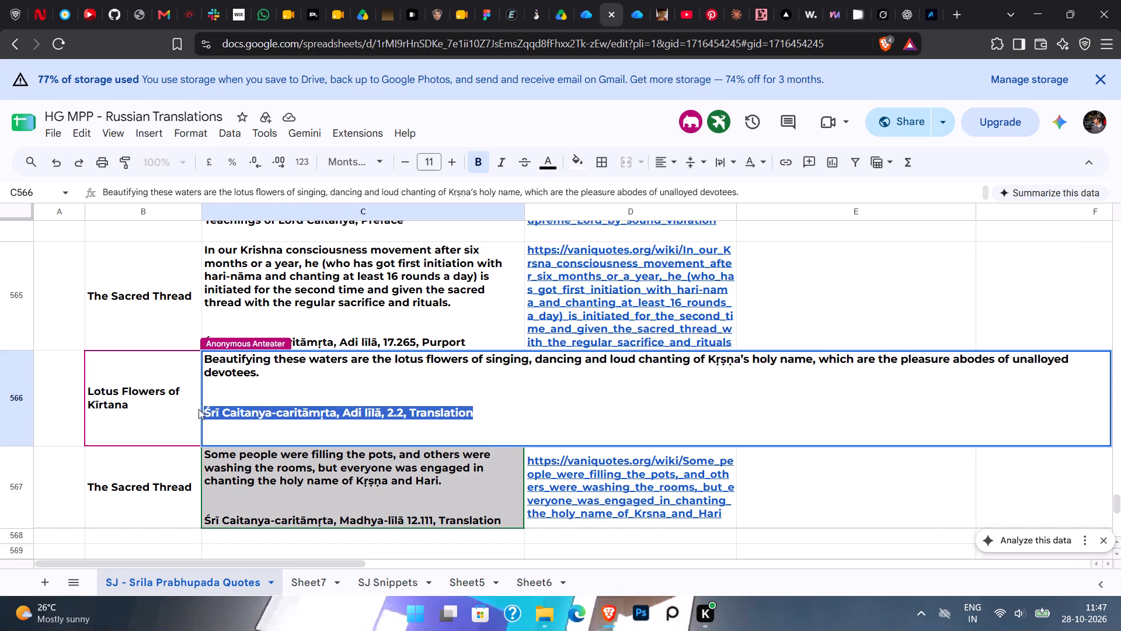
pyautogui.moveTo(199, 409); pyautogui.dragTo(203, 414)
pyautogui.hotkey('ctrl', 'c')
pyautogui.hotkey('ctrl', 'c')
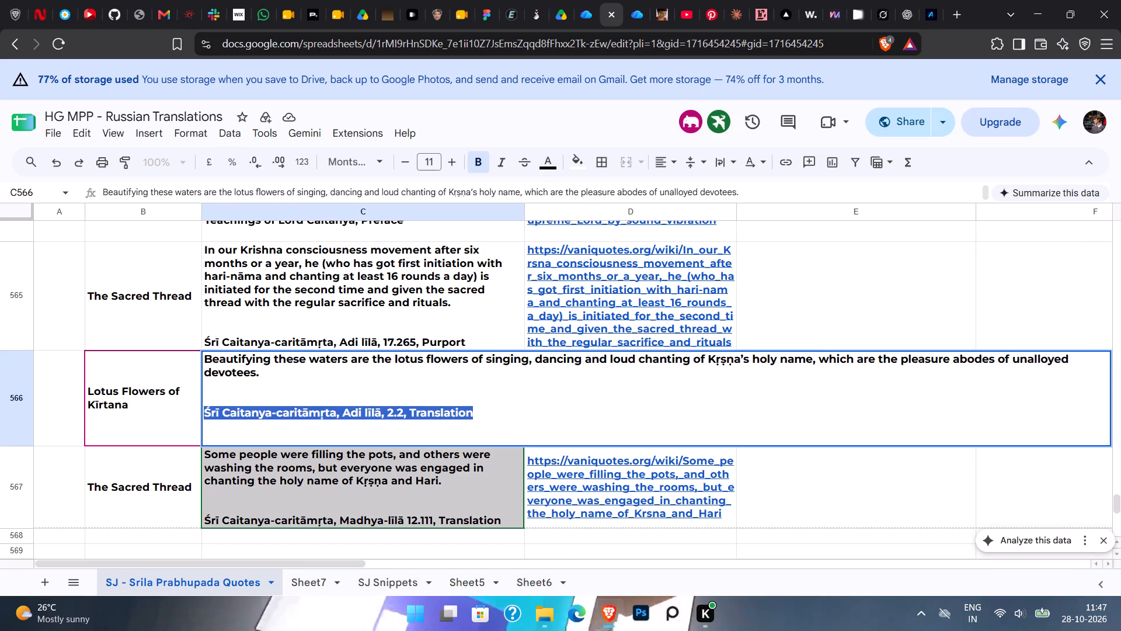
# Back in Photoshop, replace the poster's citation text with the copied "Śrī Caitanya-caritāmṛta, Adi līlā, 2.2, Translation".
pyautogui.click(631, 606)
pyautogui.doubleClick(488, 469)
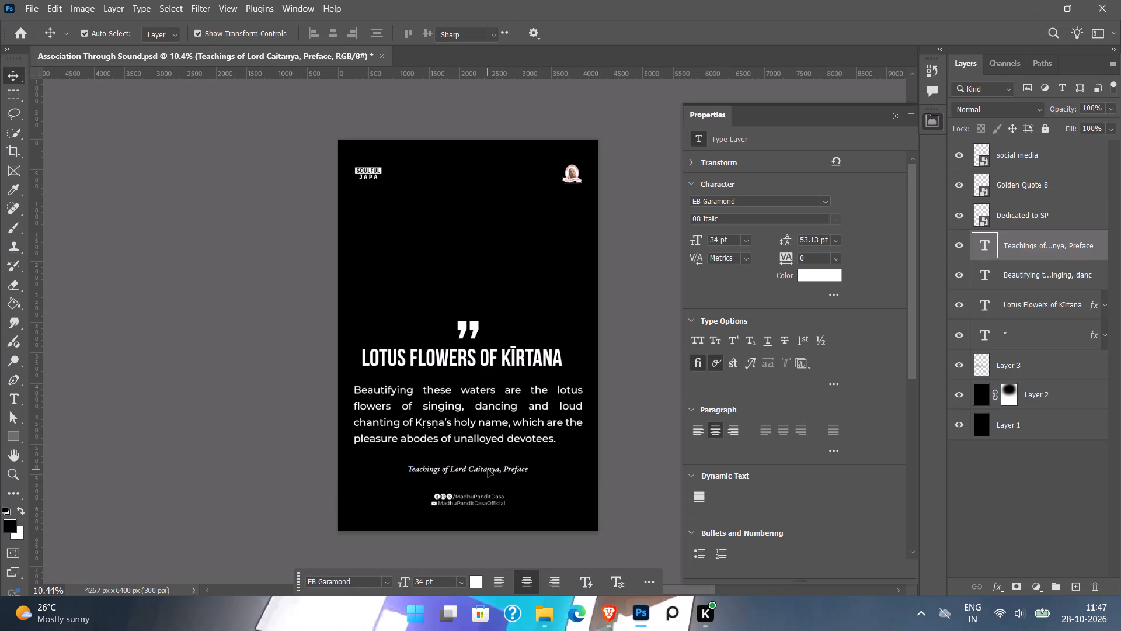
pyautogui.hotkey('ctrl', 'v')
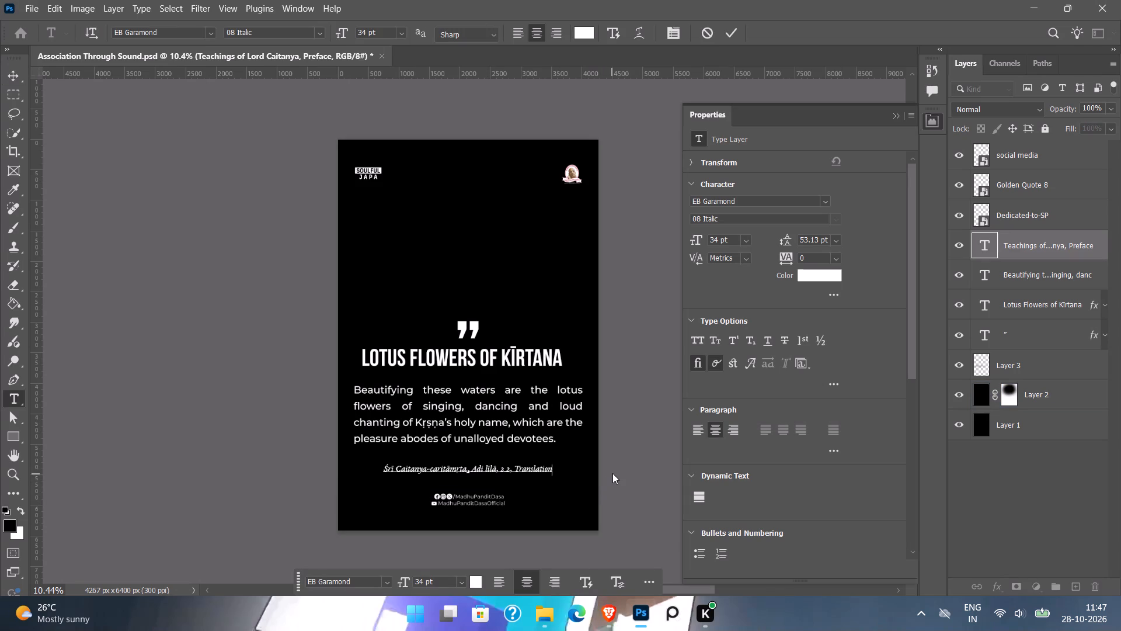
pyautogui.click(612, 473)
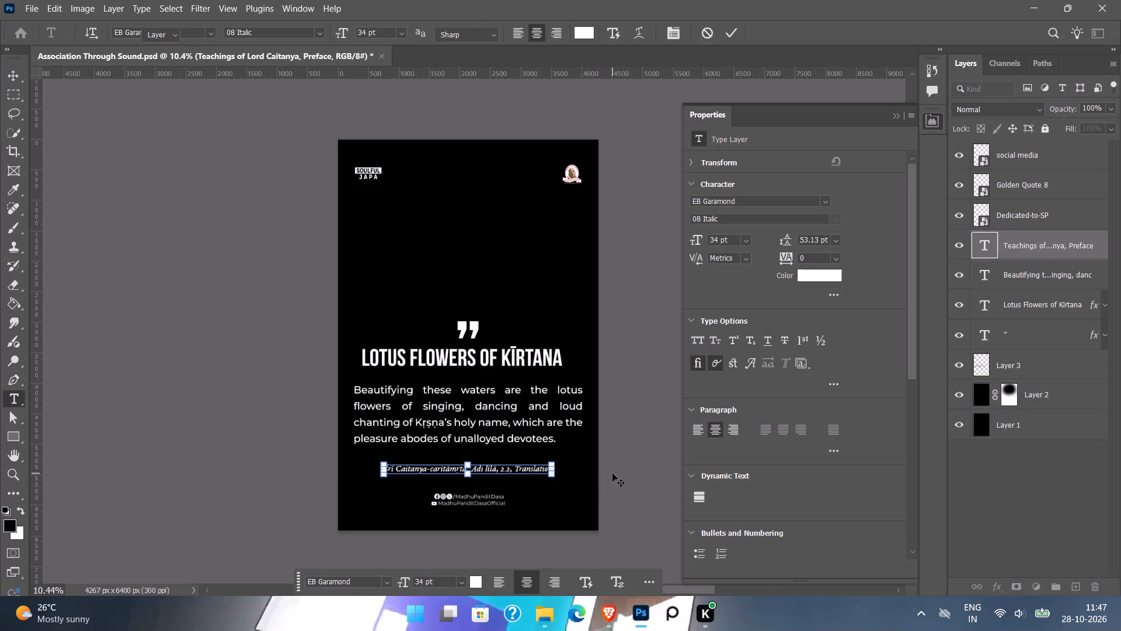
# Align the left edges of the citation, quote paragraph, Lotus Flowers of Kīrtana title and quotation mark.
pyautogui.keyDown('shift'); pyautogui.click(500, 425); pyautogui.keyUp('shift')
pyautogui.keyDown('shift'); pyautogui.click(492, 353); pyautogui.keyUp('shift')
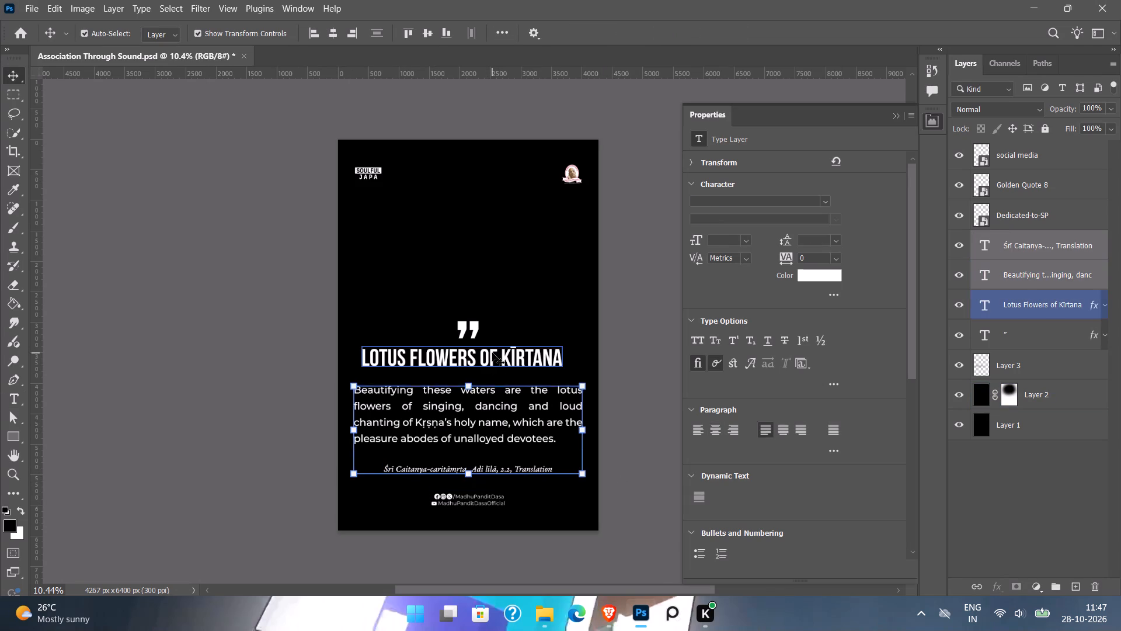
pyautogui.keyDown('shift'); pyautogui.click(474, 325); pyautogui.keyUp('shift')
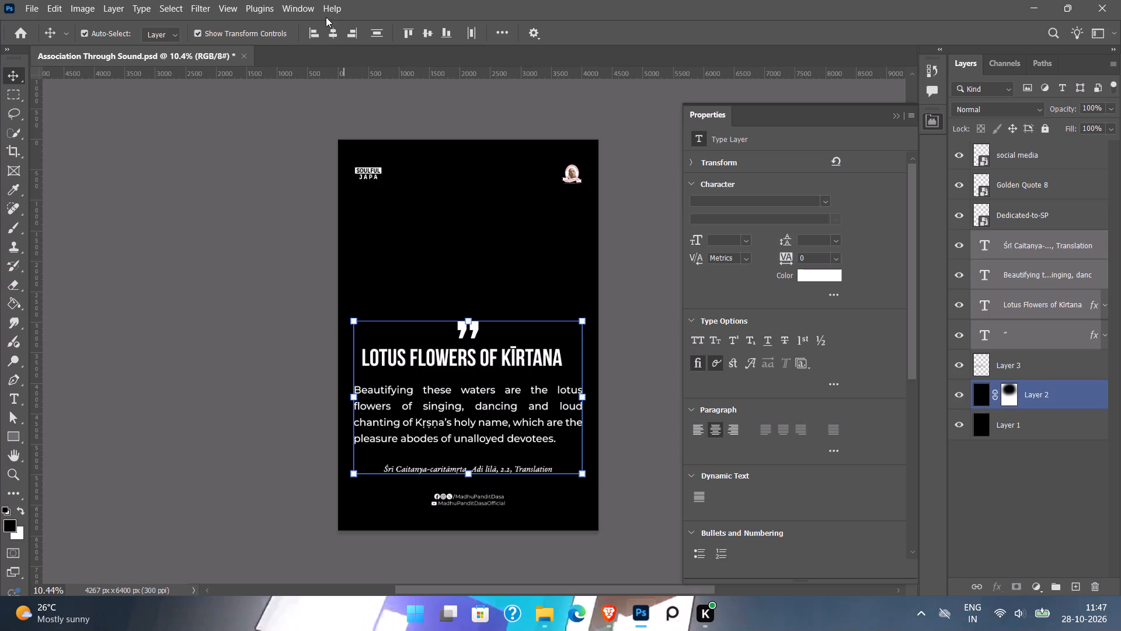
pyautogui.click(315, 40)
pyautogui.click(103, 587)
pyautogui.click(141, 538)
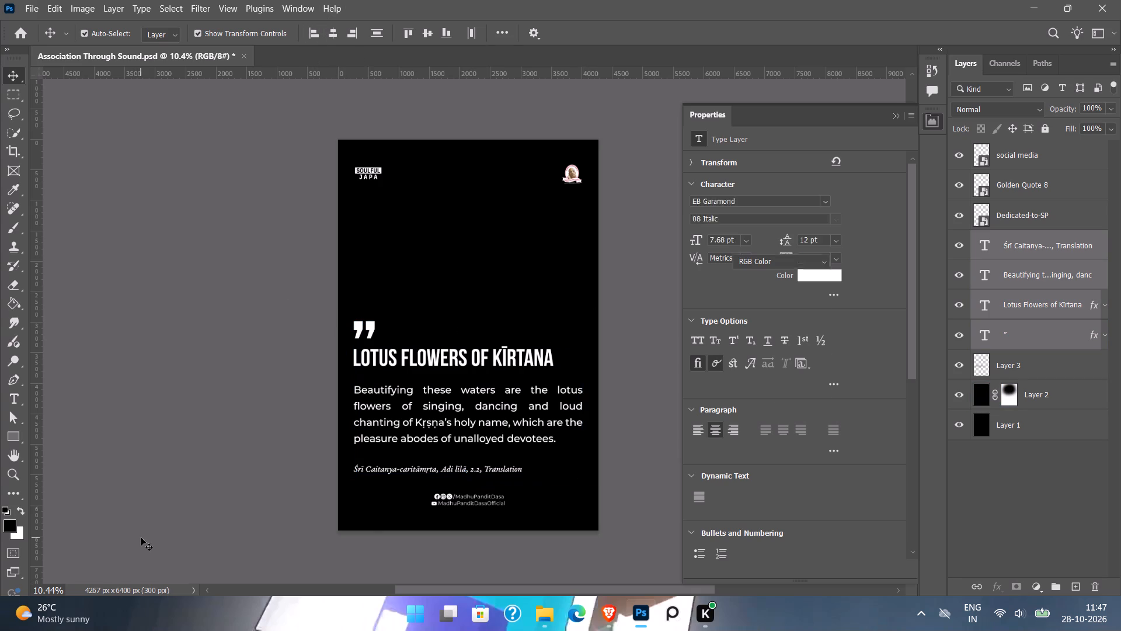
# Nudge the citation line up slightly towards the quote paragraph.
pyautogui.click(478, 471)
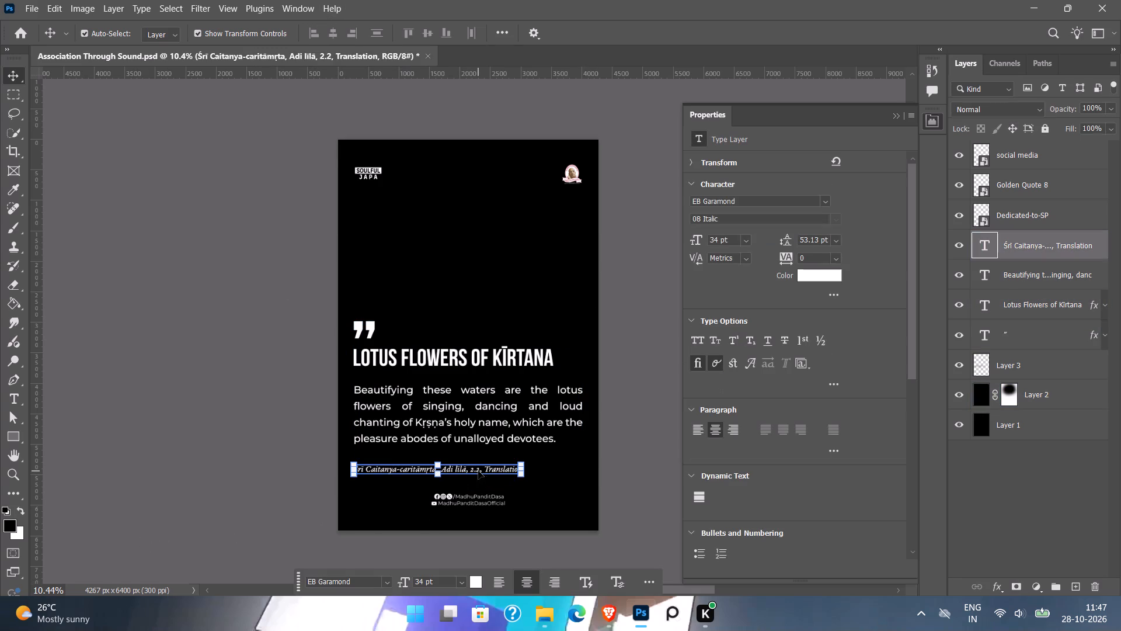
pyautogui.press('Up')
pyautogui.press('Up')
pyautogui.click(0, 440)
pyautogui.click(136, 441)
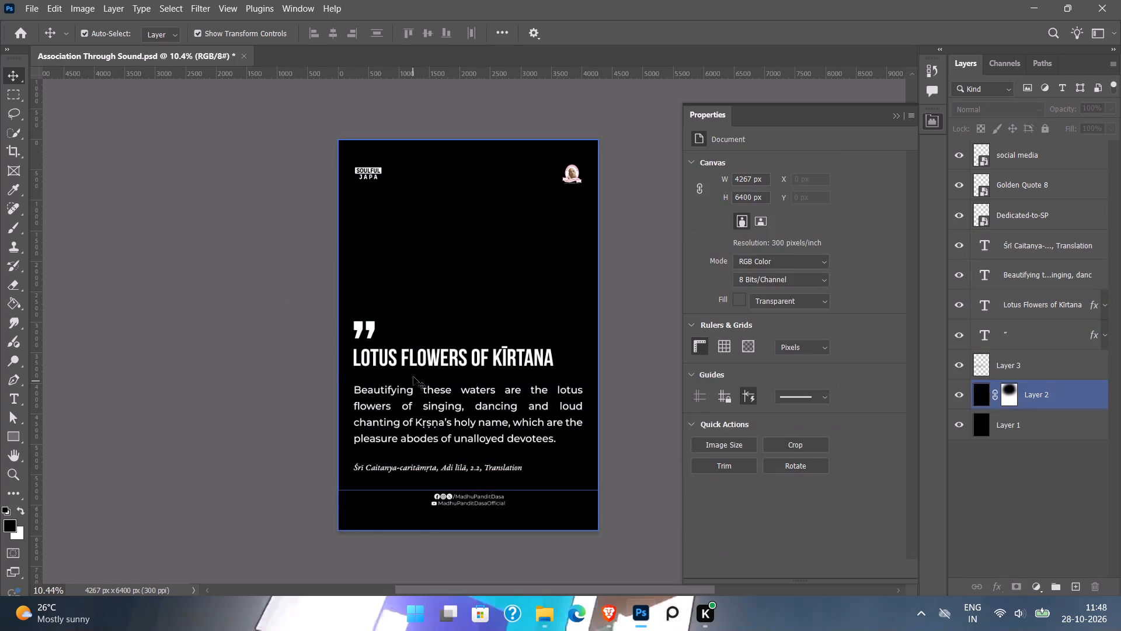
# Nudge the title and the quotation mark together slightly down towards the quote paragraph.
pyautogui.click(416, 360)
pyautogui.keyDown('shift'); pyautogui.click(364, 323); pyautogui.keyUp('shift')
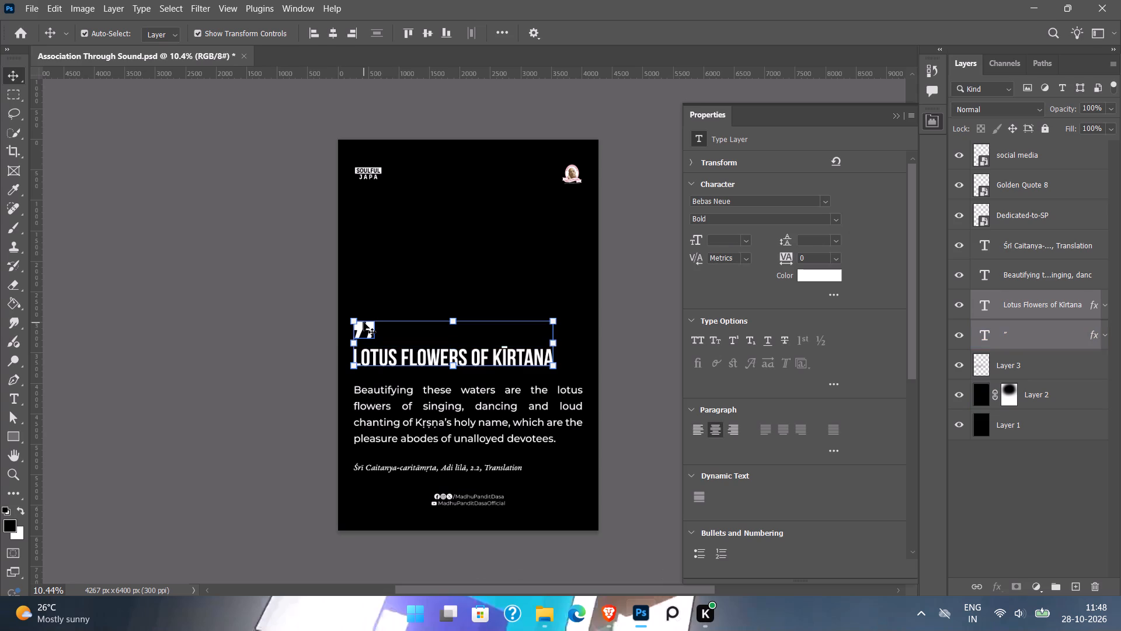
pyautogui.press('Down')
pyautogui.press('Down')
pyautogui.press('Down')
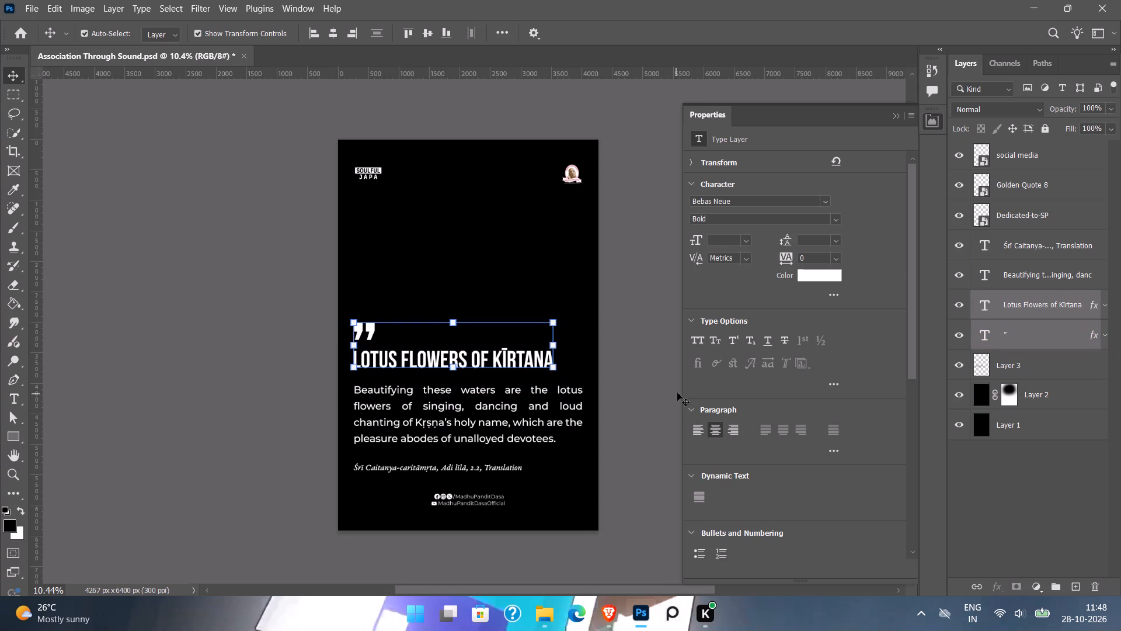
pyautogui.click(651, 378)
pyautogui.click(650, 377)
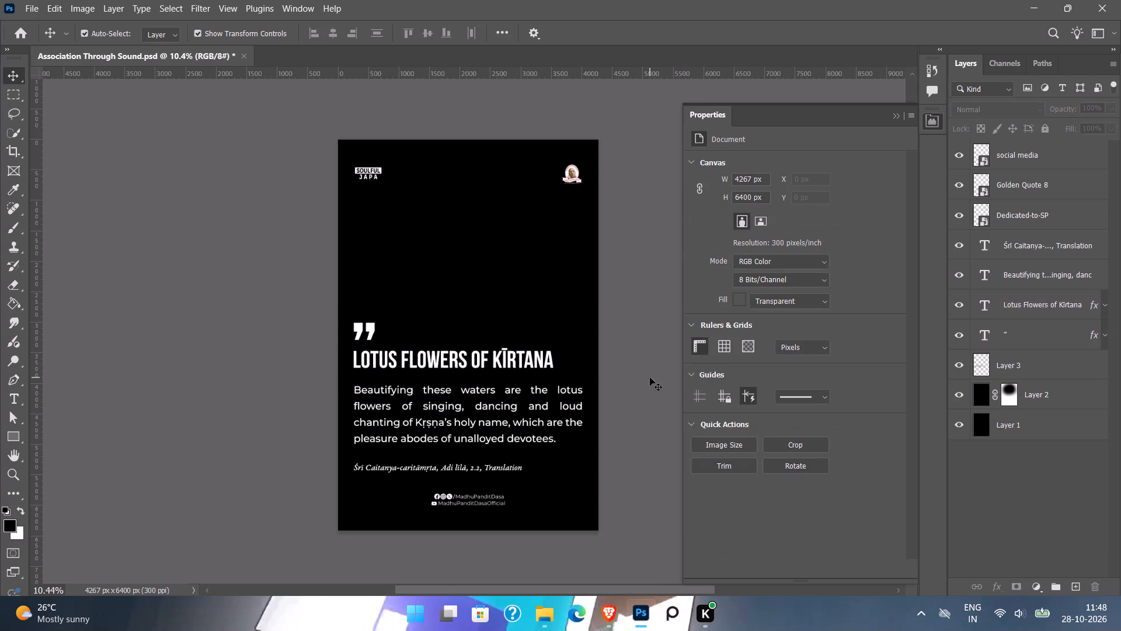
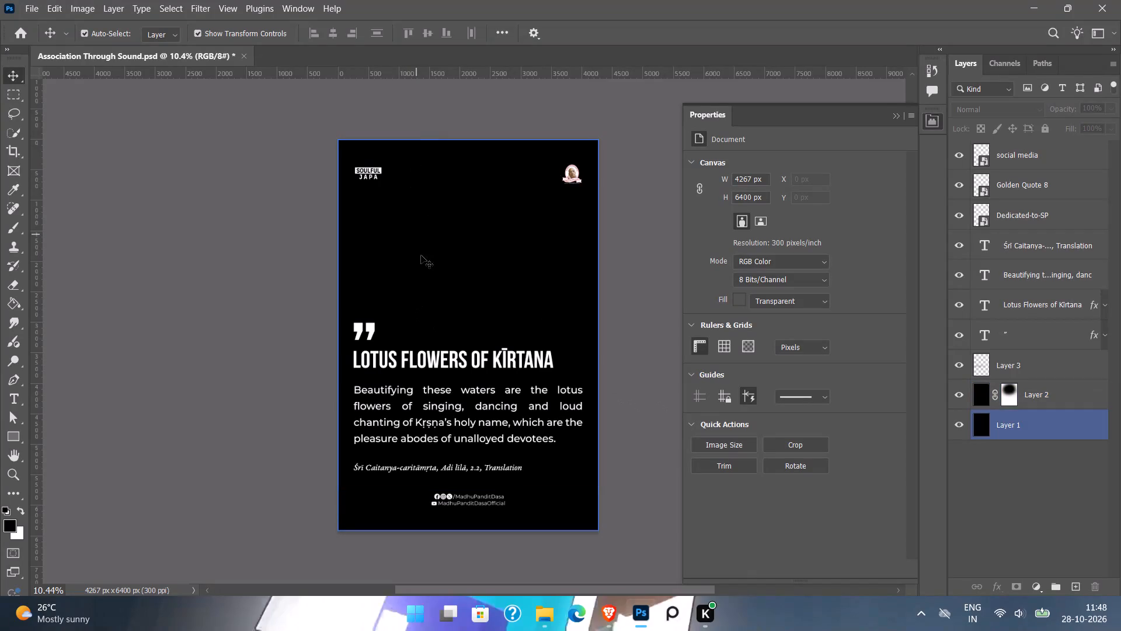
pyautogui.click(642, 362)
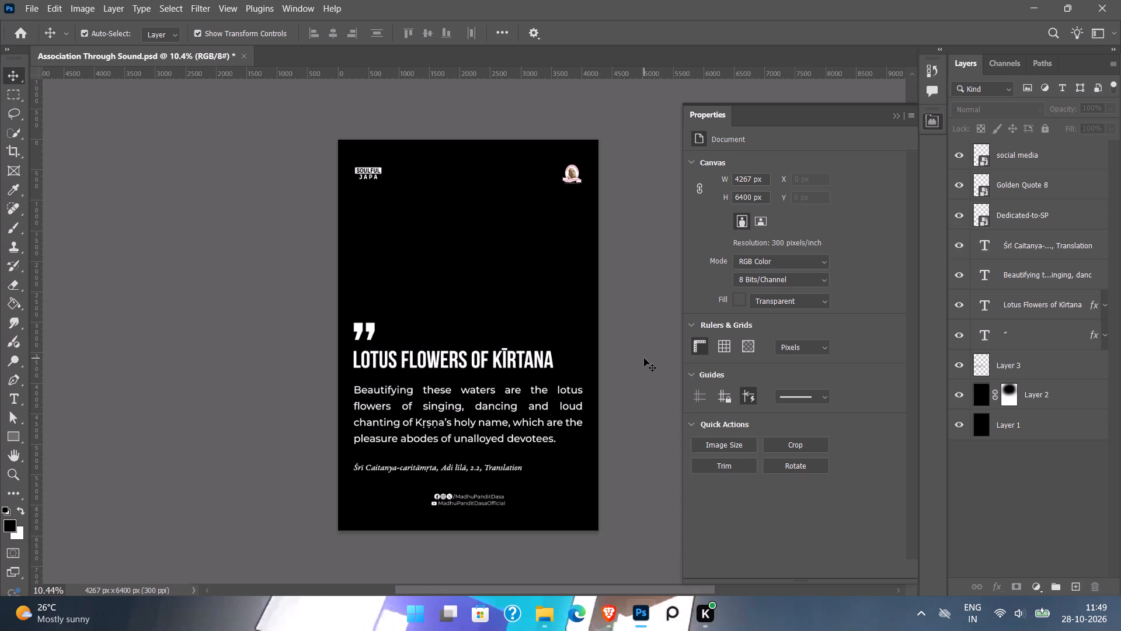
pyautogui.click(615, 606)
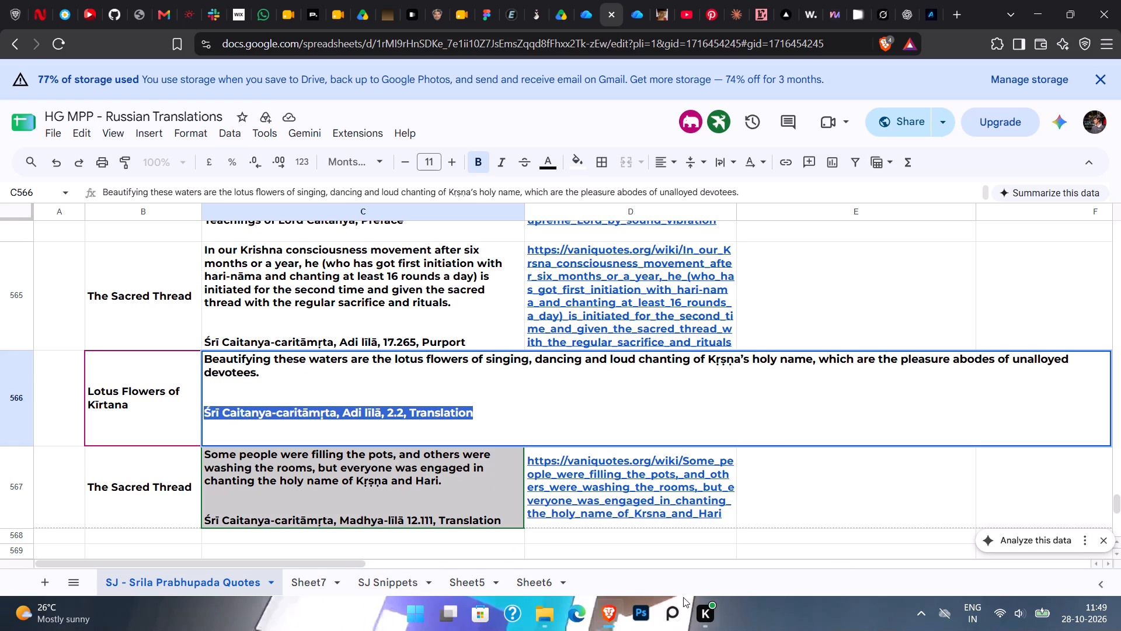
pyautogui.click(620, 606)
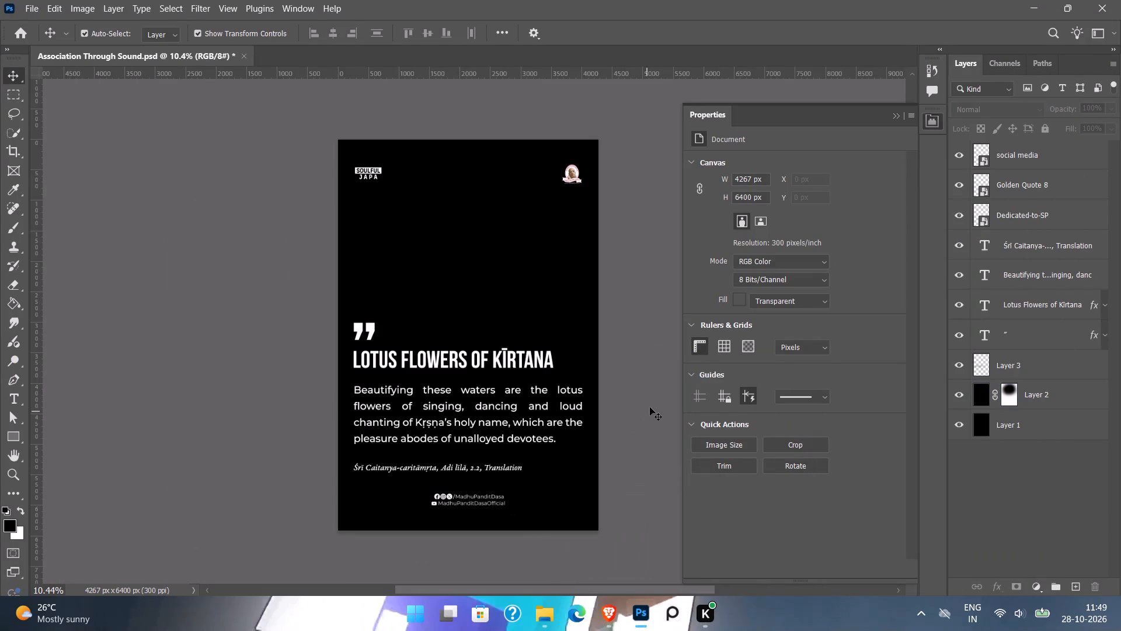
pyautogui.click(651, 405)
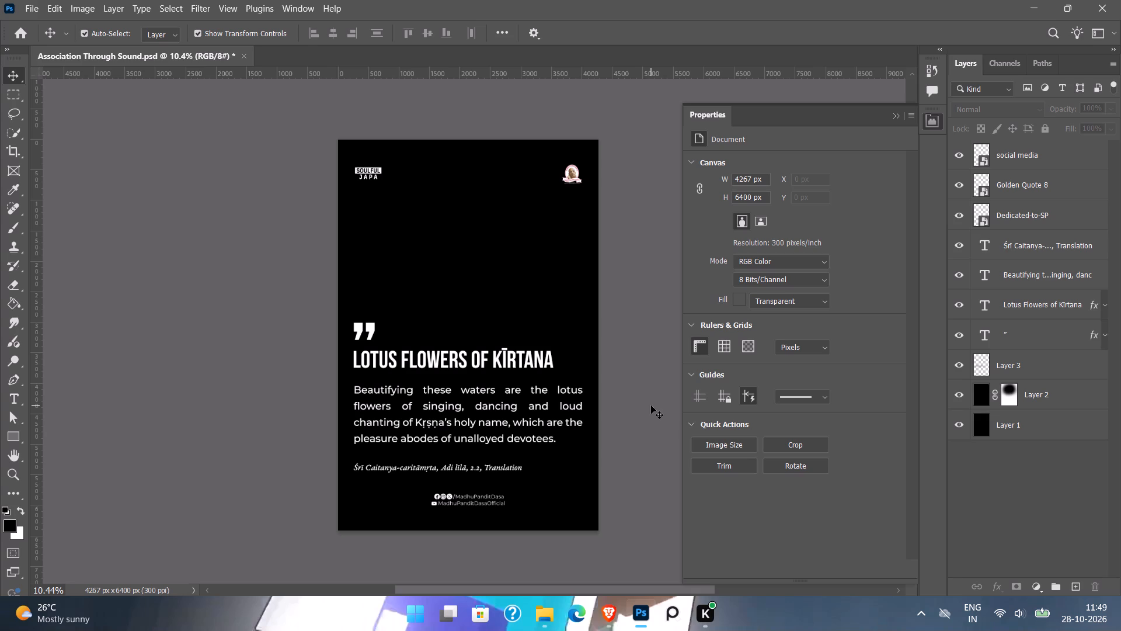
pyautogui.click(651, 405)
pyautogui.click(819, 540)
# In the quote paragraph, replace the diacritic spelling "Kṛṣṇa's" with "Krishna's".
pyautogui.doubleClick(451, 424)
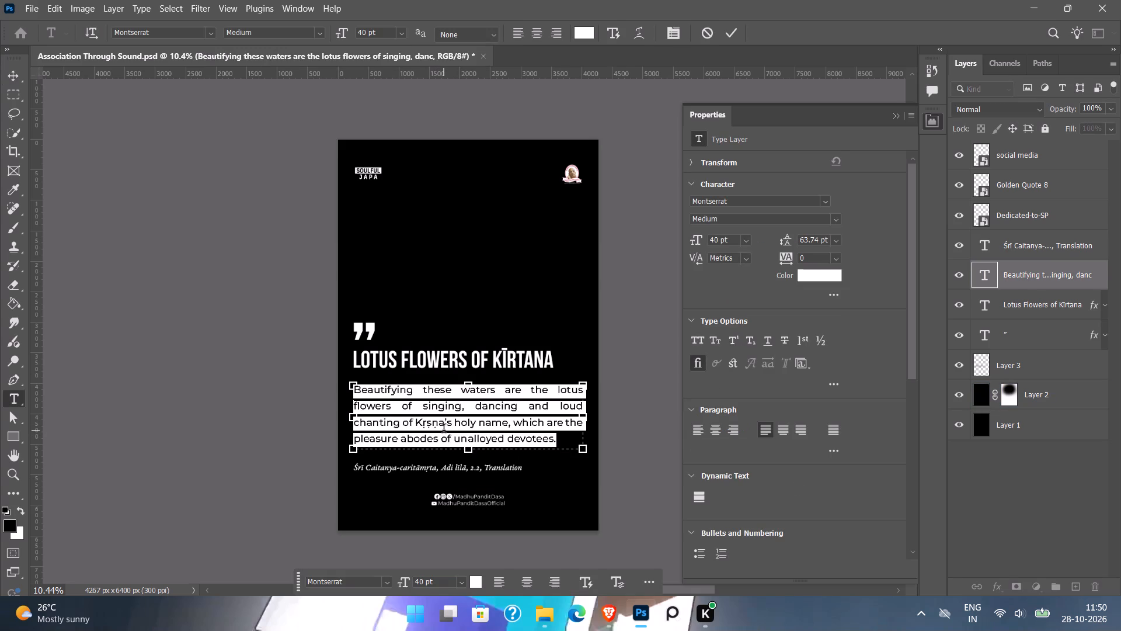
pyautogui.hotkey('ctrl', 'space')
pyautogui.hotkey('ctrl', 'space')
pyautogui.hotkey('ctrl', 'space')
pyautogui.hotkey('ctrl', 'space')
pyautogui.hotkey('ctrl', 'space')
pyautogui.hotkey('ctrl', 'space')
pyautogui.hotkey('ctrl', 'space')
pyautogui.hotkey('ctrl', 'space')
pyautogui.hotkey('ctrl', 'space')
pyautogui.hotkey('ctrl', 'space')
pyautogui.hotkey('ctrl', 'space')
pyautogui.hotkey('ctrl', 'space')
pyautogui.hotkey('ctrl', 'space')
pyautogui.hotkey('ctrl', 'space')
pyautogui.hotkey('ctrl', 'space')
pyautogui.hotkey('ctrl', 'space')
pyautogui.hotkey('ctrl', 'space')
pyautogui.hotkey('ctrl', 'space')
pyautogui.hotkey('ctrl', 'space')
pyautogui.hotkey('ctrl', 'space')
pyautogui.keyDown('ctrl'); pyautogui.moveTo(429, 412); pyautogui.dragTo(478, 469); pyautogui.keyUp('ctrl')
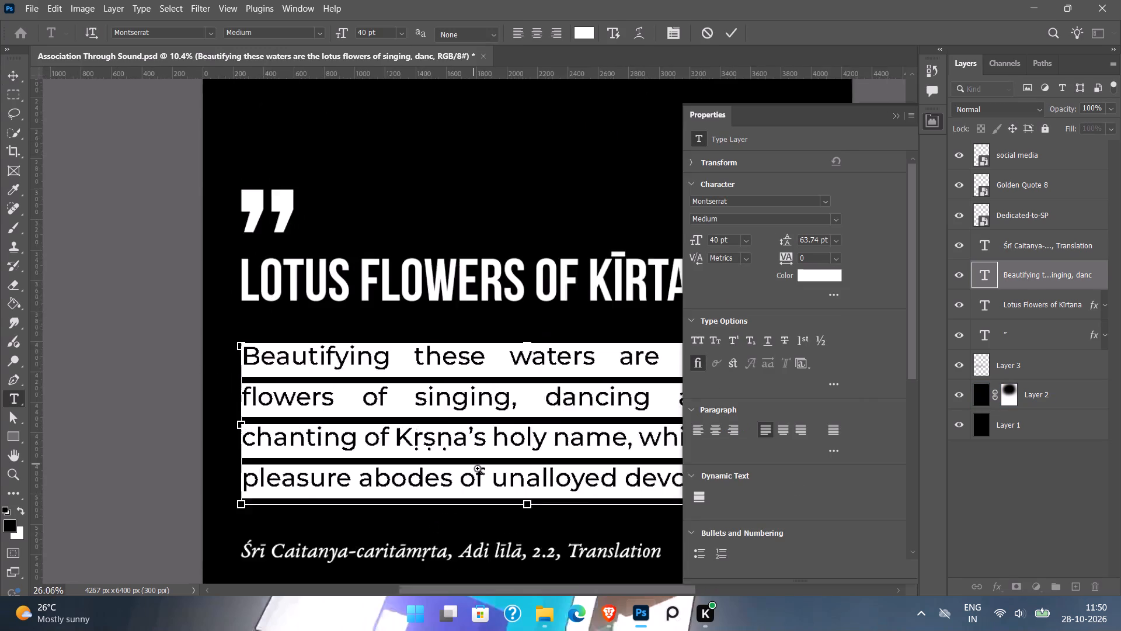
pyautogui.keyDown('ctrl'); pyautogui.moveTo(478, 469); pyautogui.dragTo(492, 484); pyautogui.keyUp('ctrl')
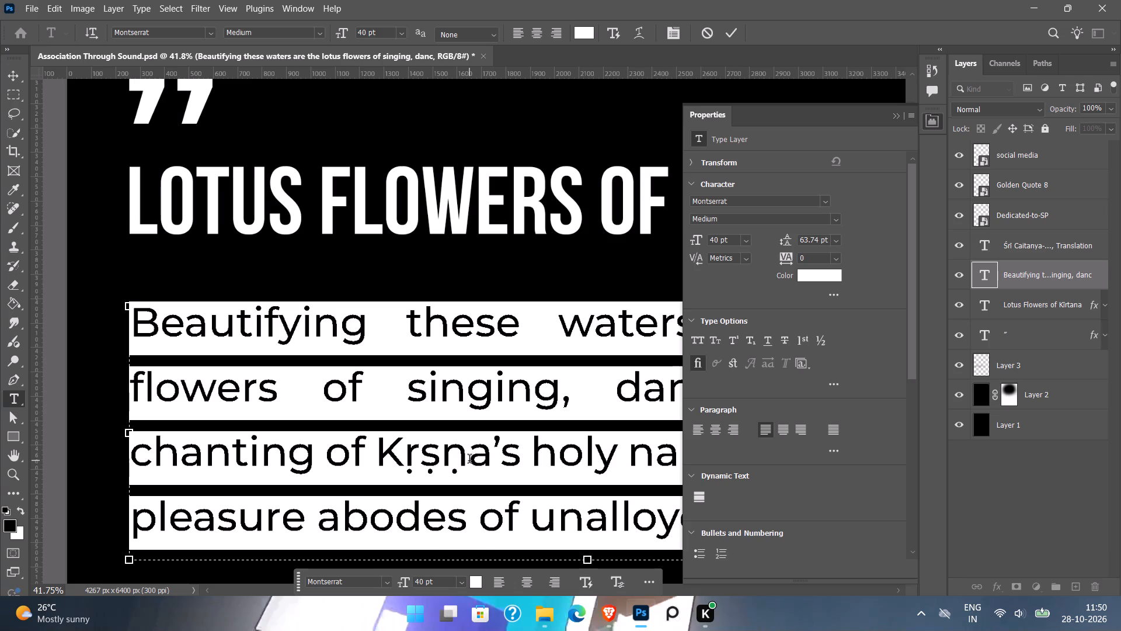
pyautogui.moveTo(468, 460); pyautogui.dragTo(410, 455)
pyautogui.write('rish')
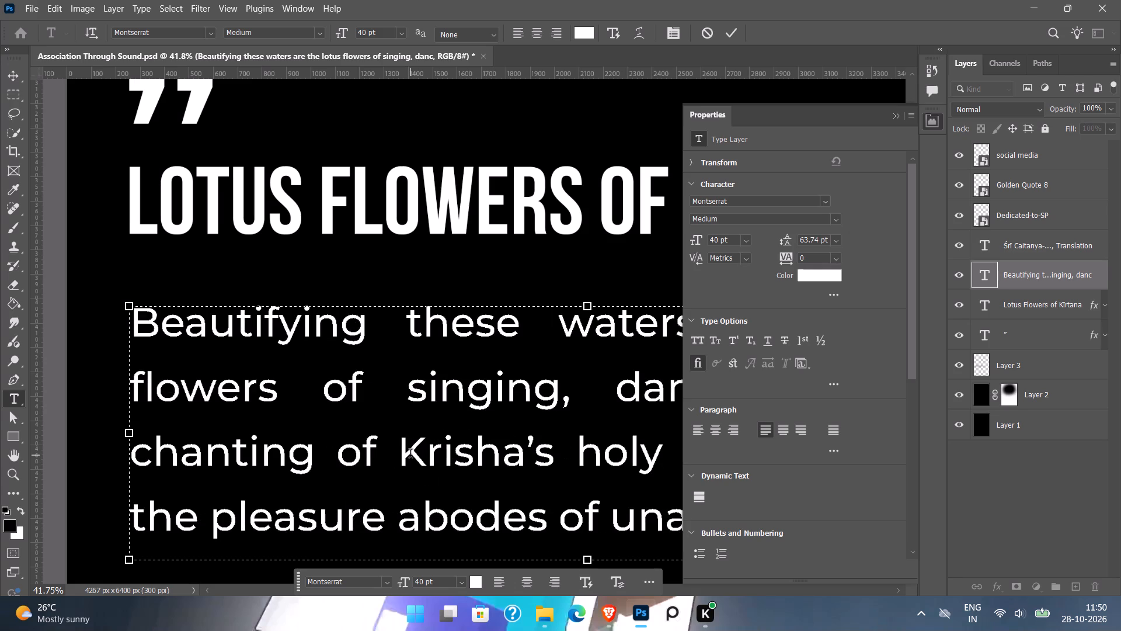
pyautogui.press('b')
pyautogui.press('BackSpace')
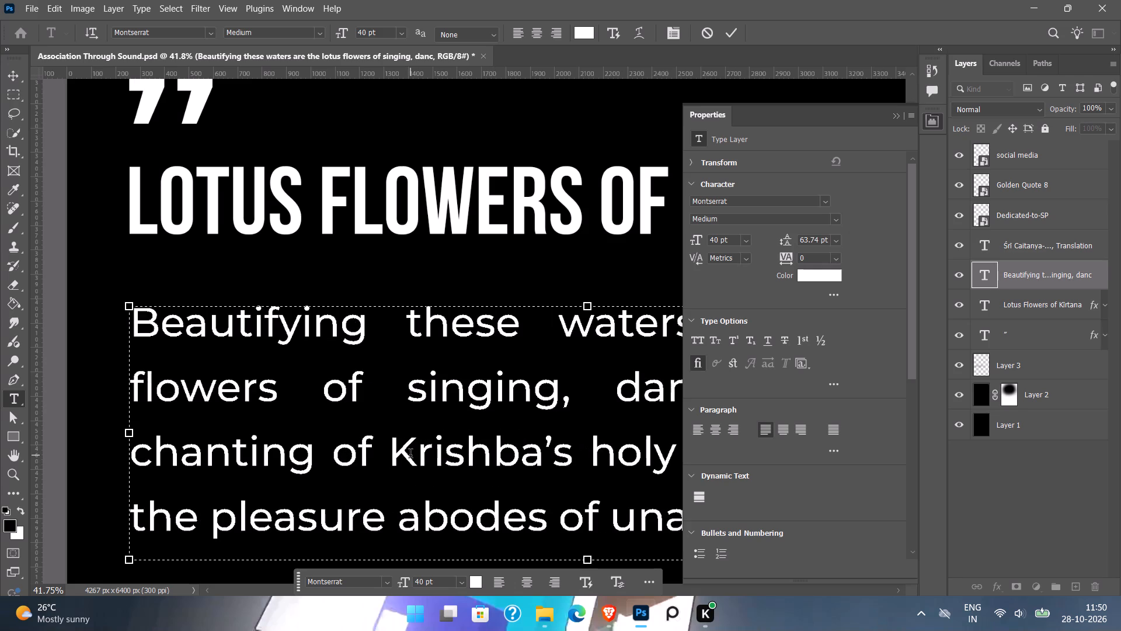
pyautogui.press('n')
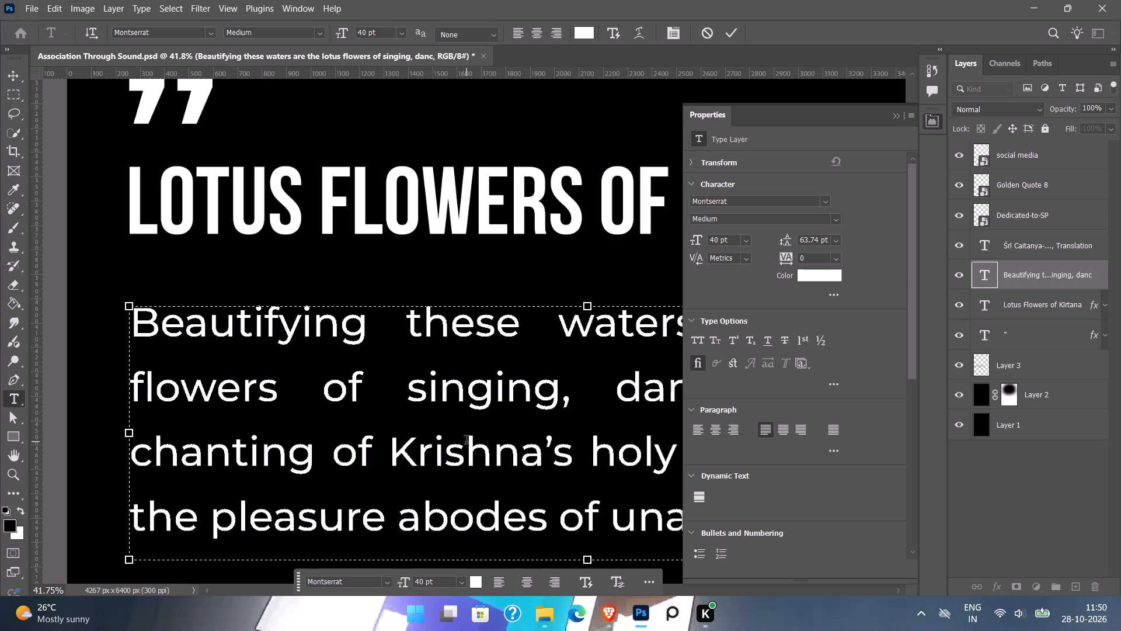
pyautogui.click(466, 442)
pyautogui.click(106, 424)
pyautogui.click(53, 427)
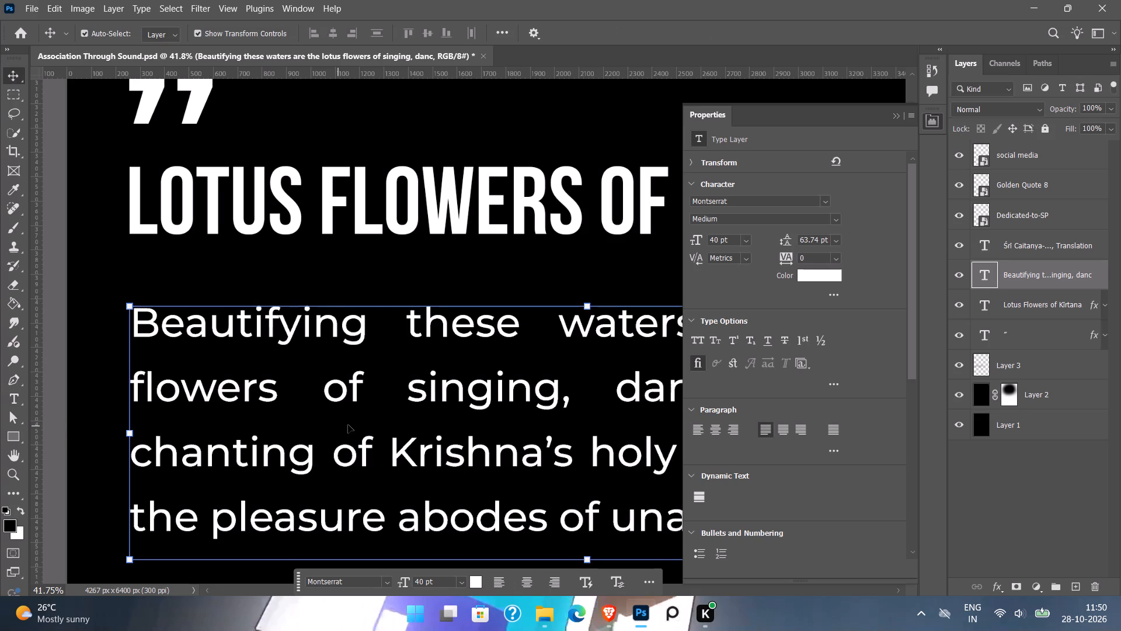
# Capitalise the initials of "holy name" in the quote paragraph so it reads "Holy Name".
pyautogui.keyDown('alt'); pyautogui.scroll(-7, 349, 424); pyautogui.keyUp('alt')
pyautogui.keyDown('alt'); pyautogui.scroll(-4, 468, 449); pyautogui.keyUp('alt')
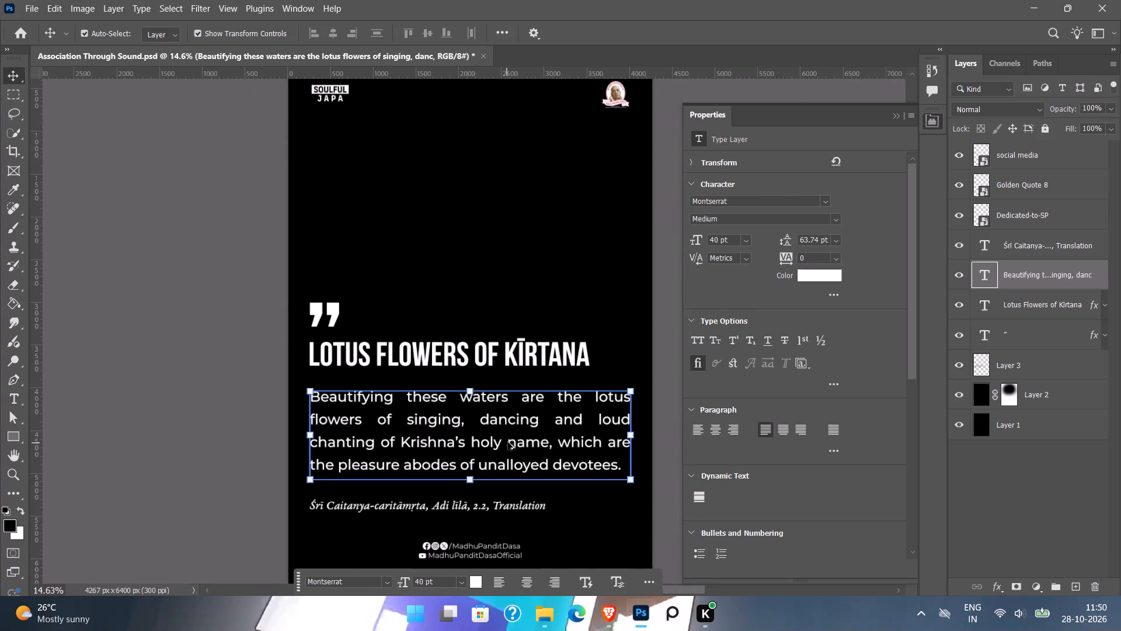
pyautogui.doubleClick(509, 442)
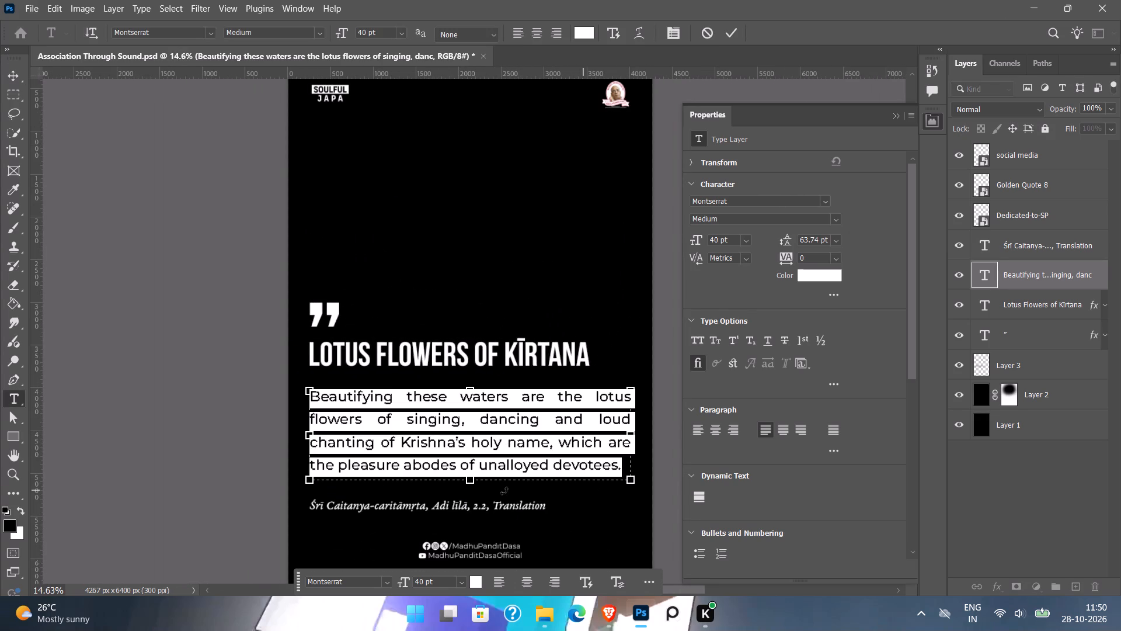
pyautogui.click(225, 467)
pyautogui.click(226, 467)
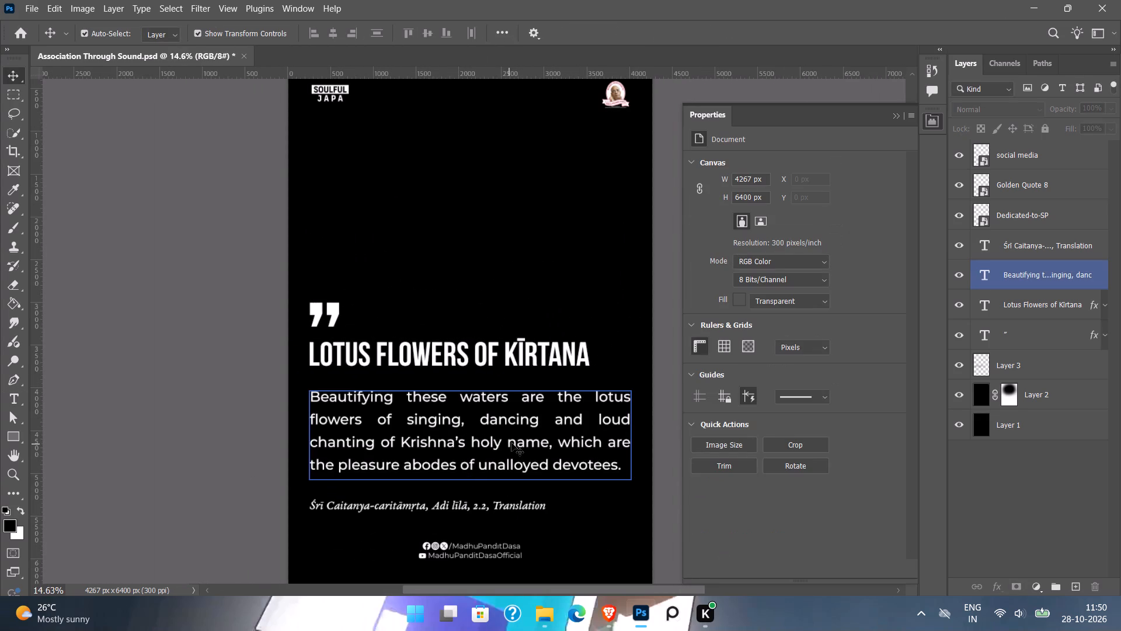
pyautogui.doubleClick(509, 443)
pyautogui.moveTo(478, 443); pyautogui.dragTo(472, 442)
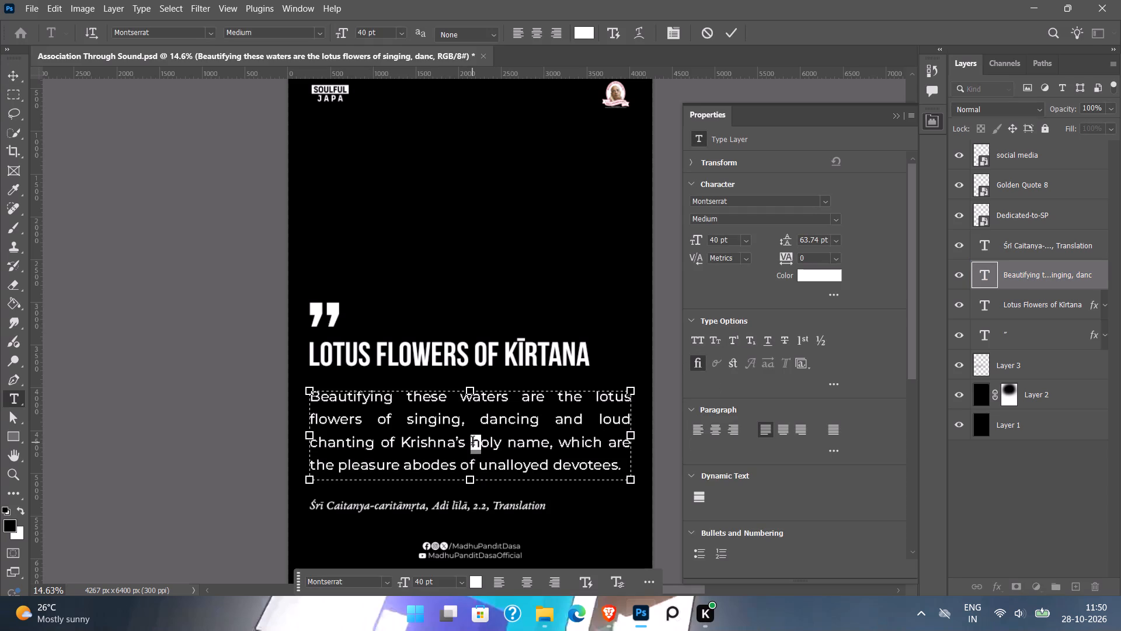
pyautogui.hotkey('shift', 'h')
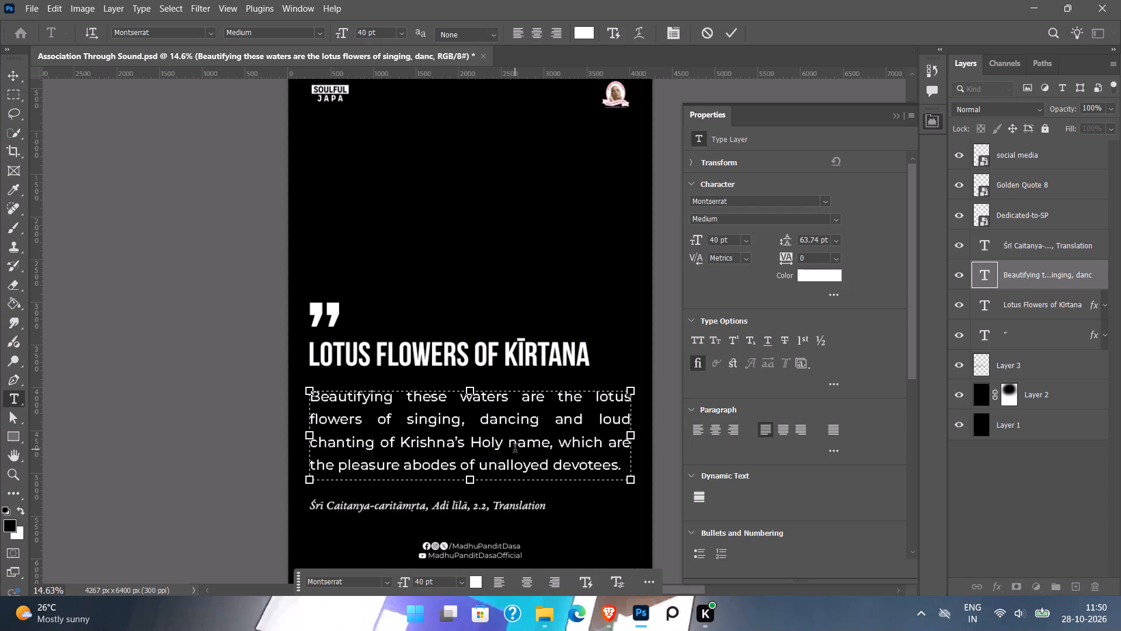
pyautogui.moveTo(516, 450); pyautogui.dragTo(508, 450)
pyautogui.hotkey('shift', 'n')
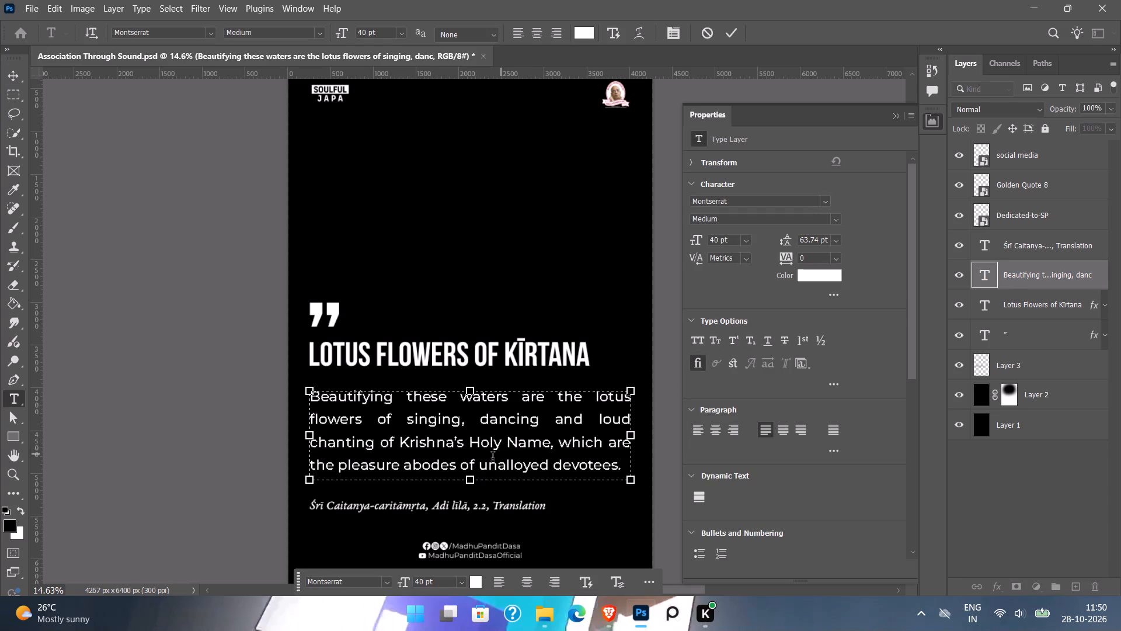
pyautogui.click(147, 425)
pyautogui.click(147, 425)
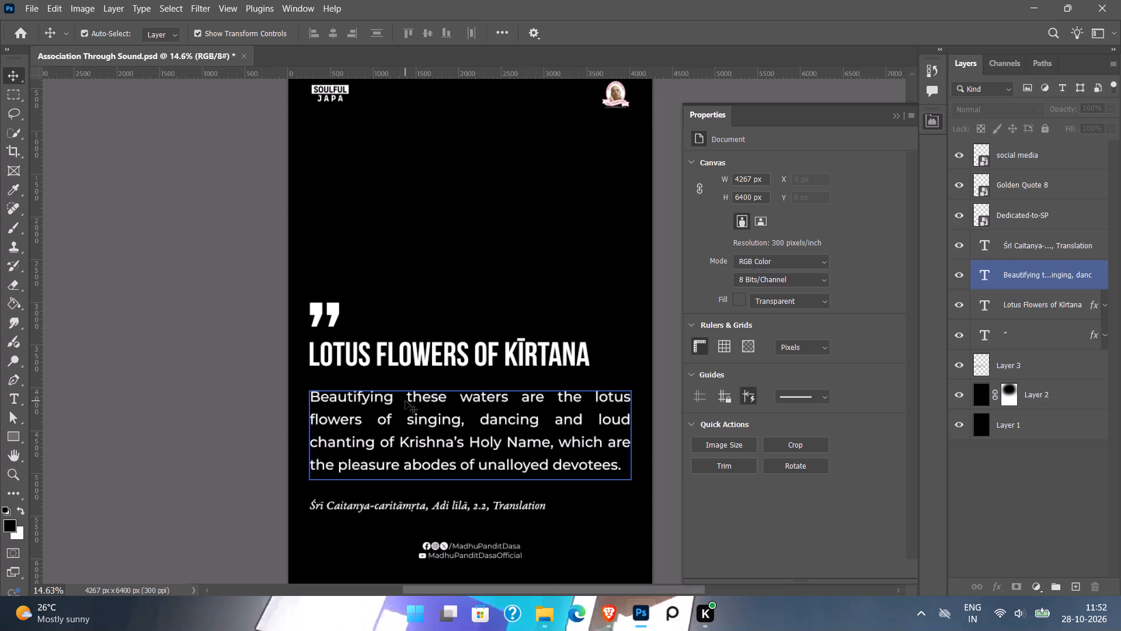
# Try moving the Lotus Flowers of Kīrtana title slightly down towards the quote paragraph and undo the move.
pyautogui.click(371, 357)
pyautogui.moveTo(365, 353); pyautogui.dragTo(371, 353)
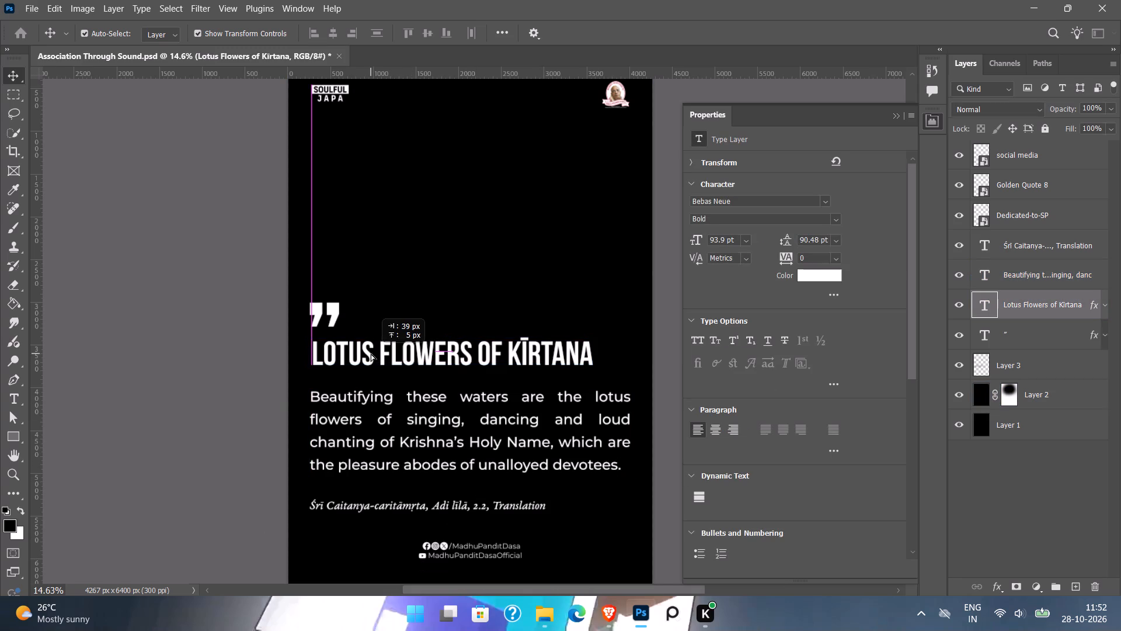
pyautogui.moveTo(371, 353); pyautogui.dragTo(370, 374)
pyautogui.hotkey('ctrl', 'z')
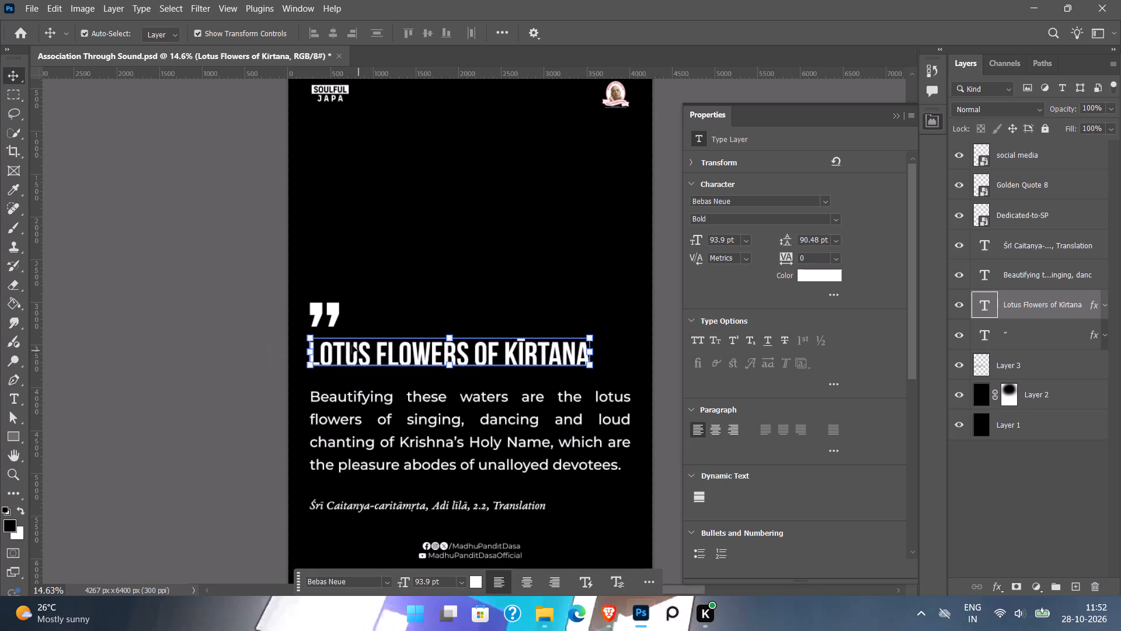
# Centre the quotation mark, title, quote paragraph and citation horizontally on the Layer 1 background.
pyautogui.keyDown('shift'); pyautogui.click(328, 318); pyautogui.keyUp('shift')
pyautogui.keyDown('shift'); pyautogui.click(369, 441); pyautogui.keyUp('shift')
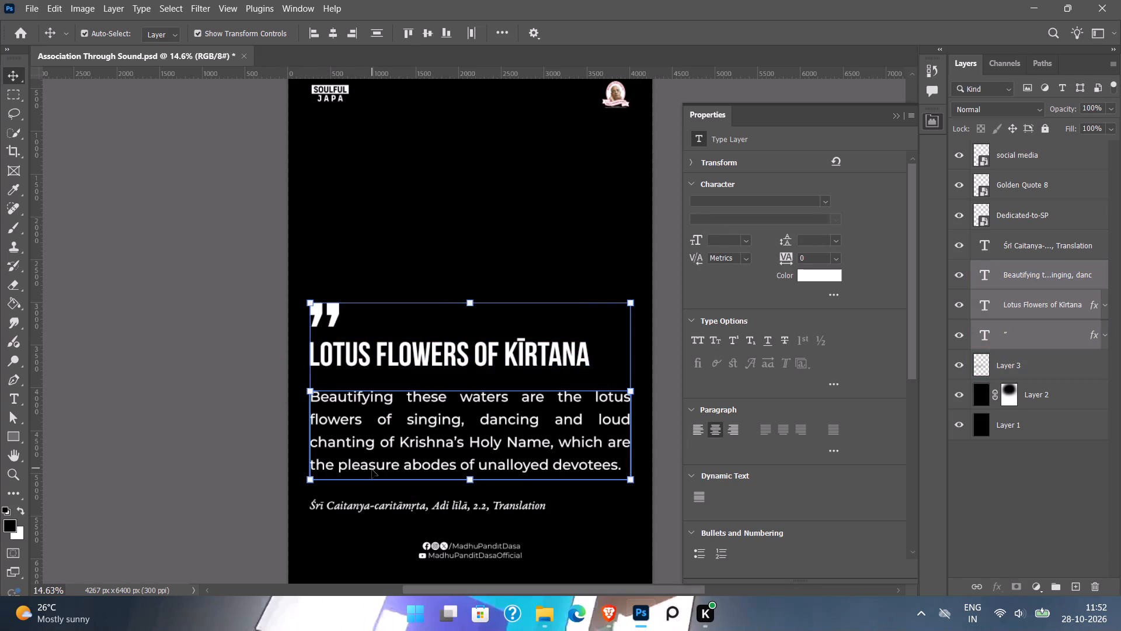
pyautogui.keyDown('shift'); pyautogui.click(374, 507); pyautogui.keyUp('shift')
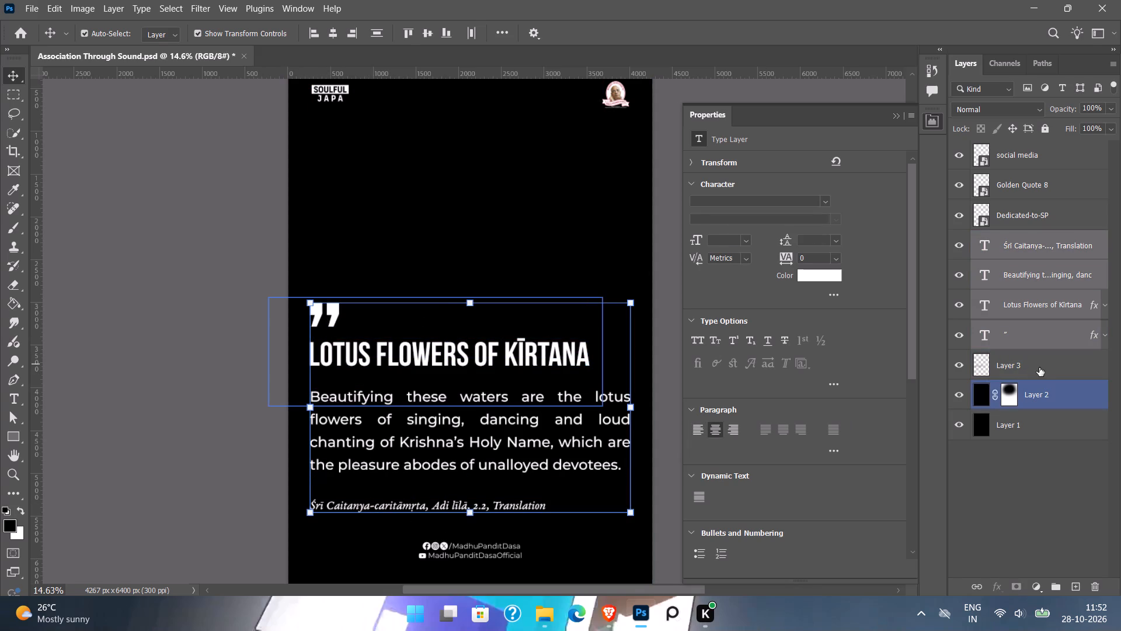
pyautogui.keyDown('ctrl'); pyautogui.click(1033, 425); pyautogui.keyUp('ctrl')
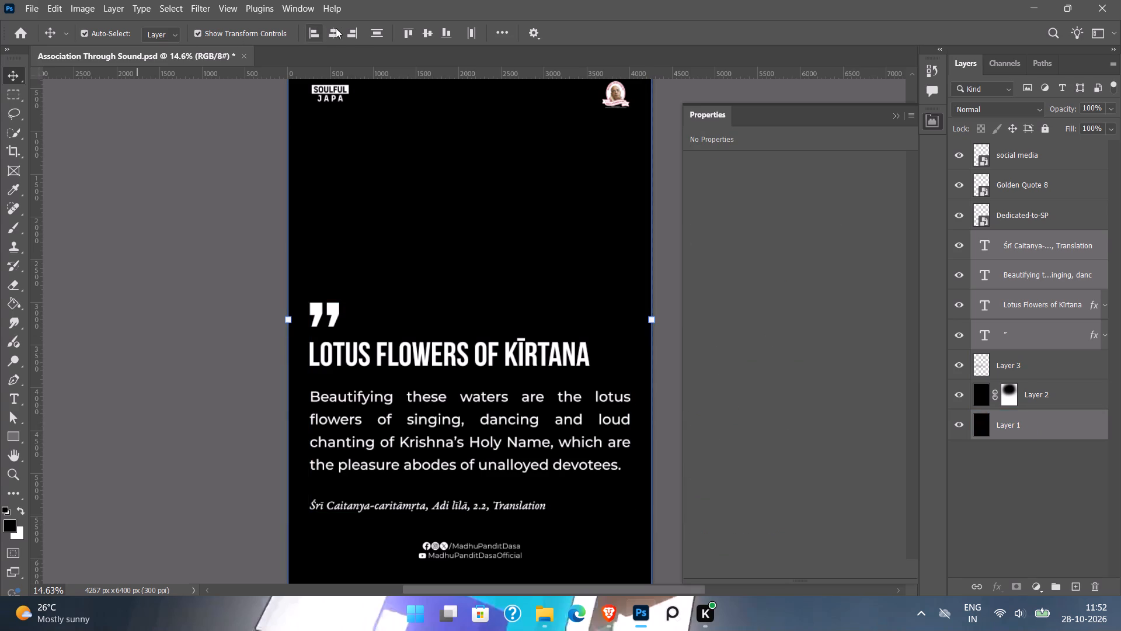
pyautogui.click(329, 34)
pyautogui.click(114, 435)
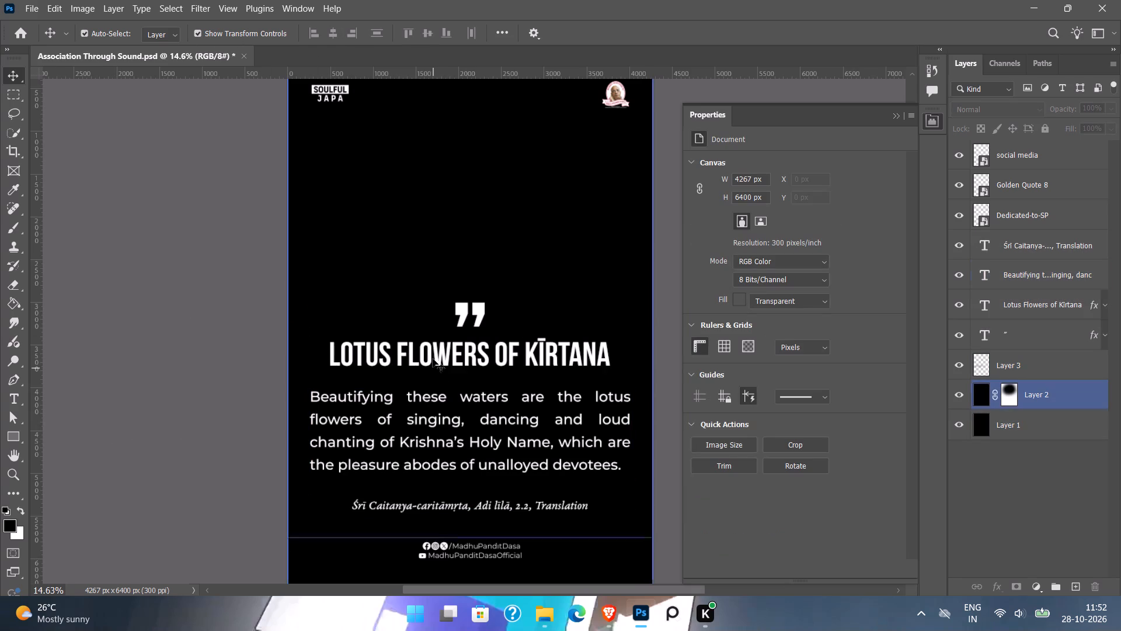
# Align the left edges of the title, quotation mark, citation and quote paragraph.
pyautogui.click(433, 358)
pyautogui.keyDown('shift'); pyautogui.click(472, 313); pyautogui.keyUp('shift')
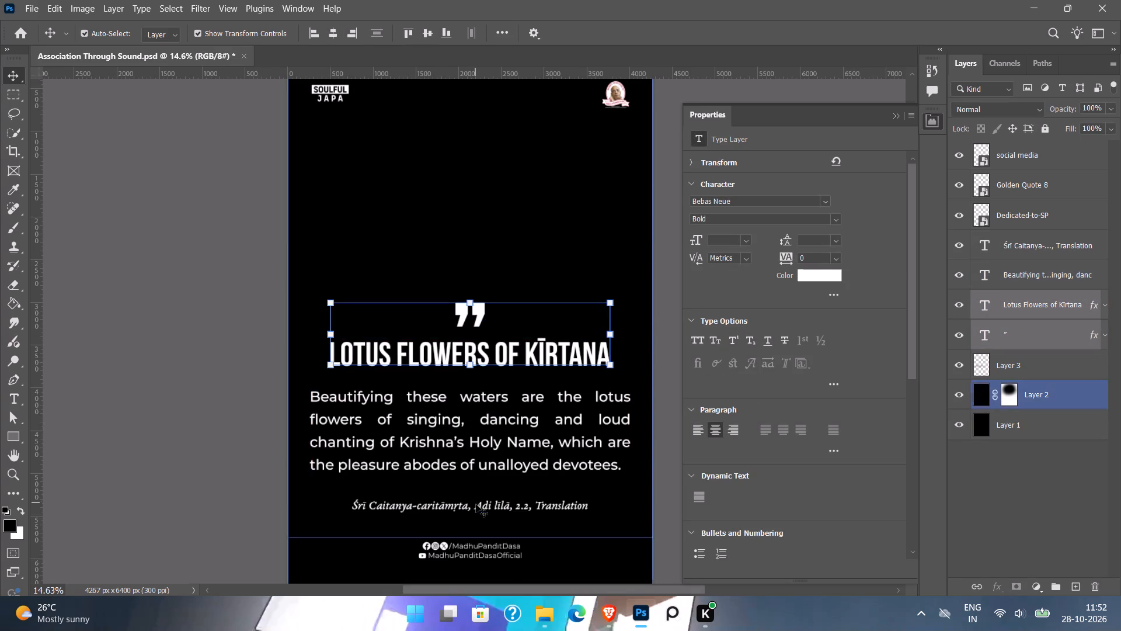
pyautogui.keyDown('shift'); pyautogui.click(476, 505); pyautogui.keyUp('shift')
pyautogui.keyDown('shift'); pyautogui.click(480, 453); pyautogui.keyUp('shift')
pyautogui.click(316, 34)
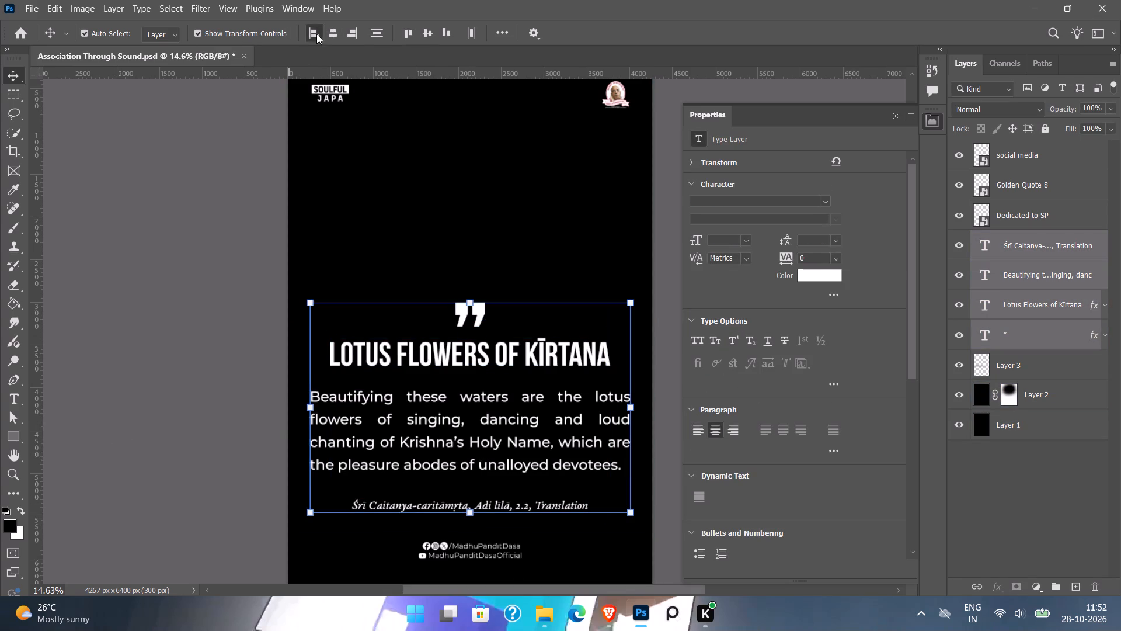
pyautogui.click(148, 310)
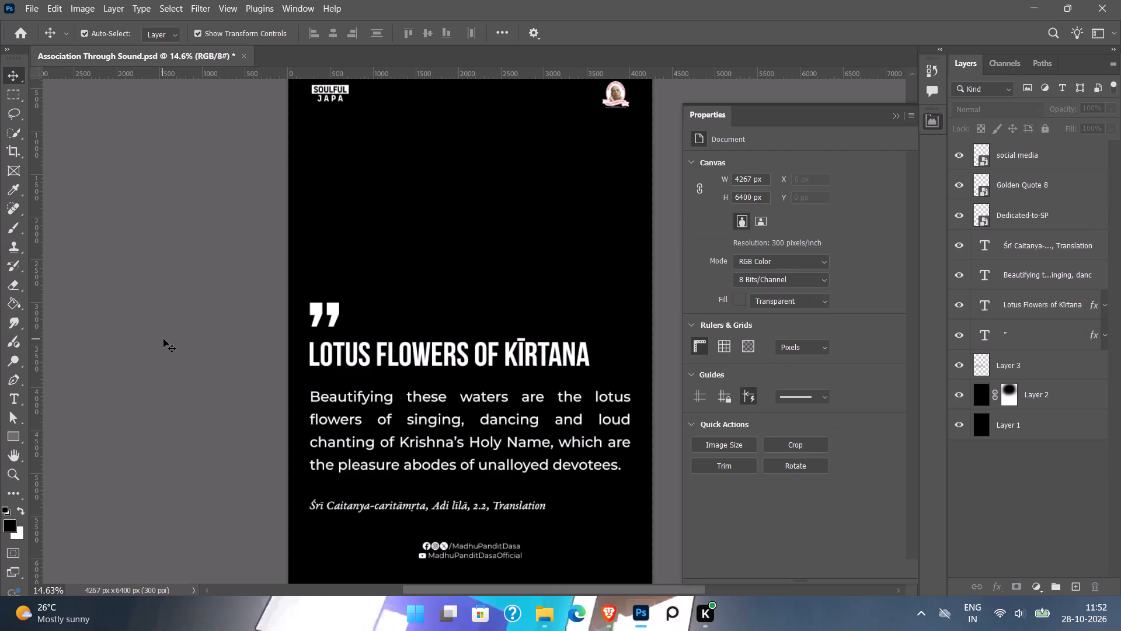
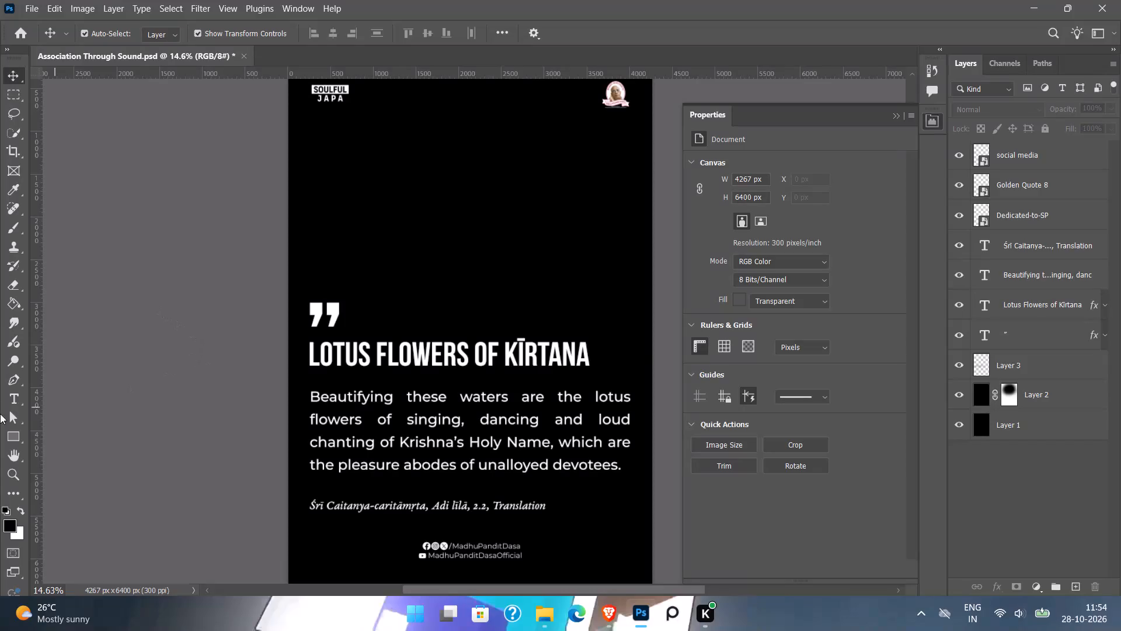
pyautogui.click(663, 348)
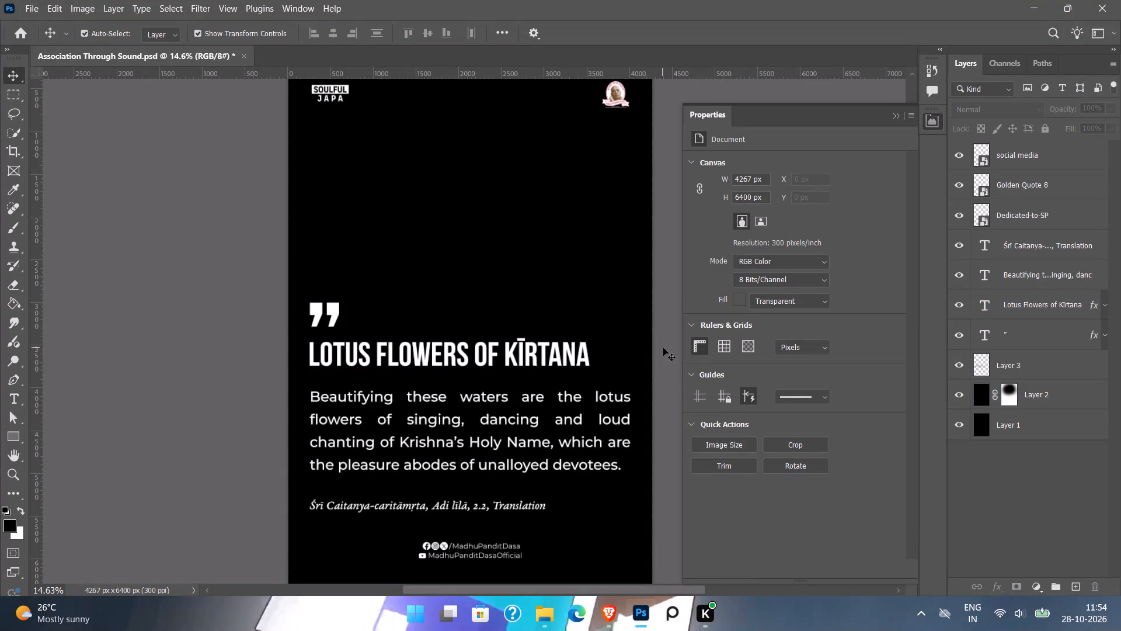
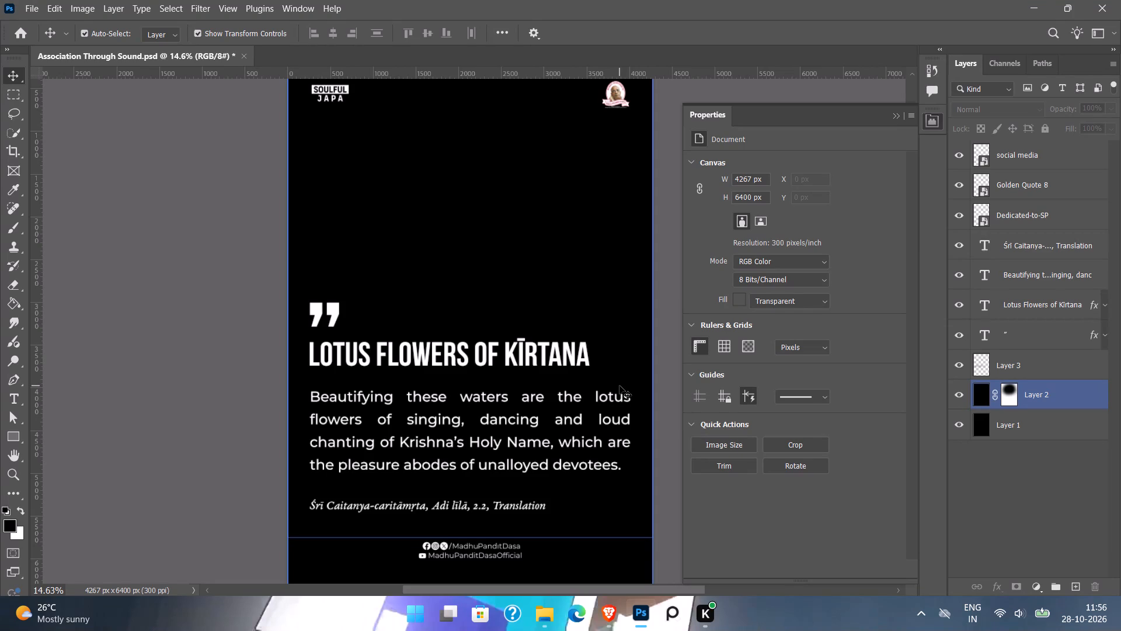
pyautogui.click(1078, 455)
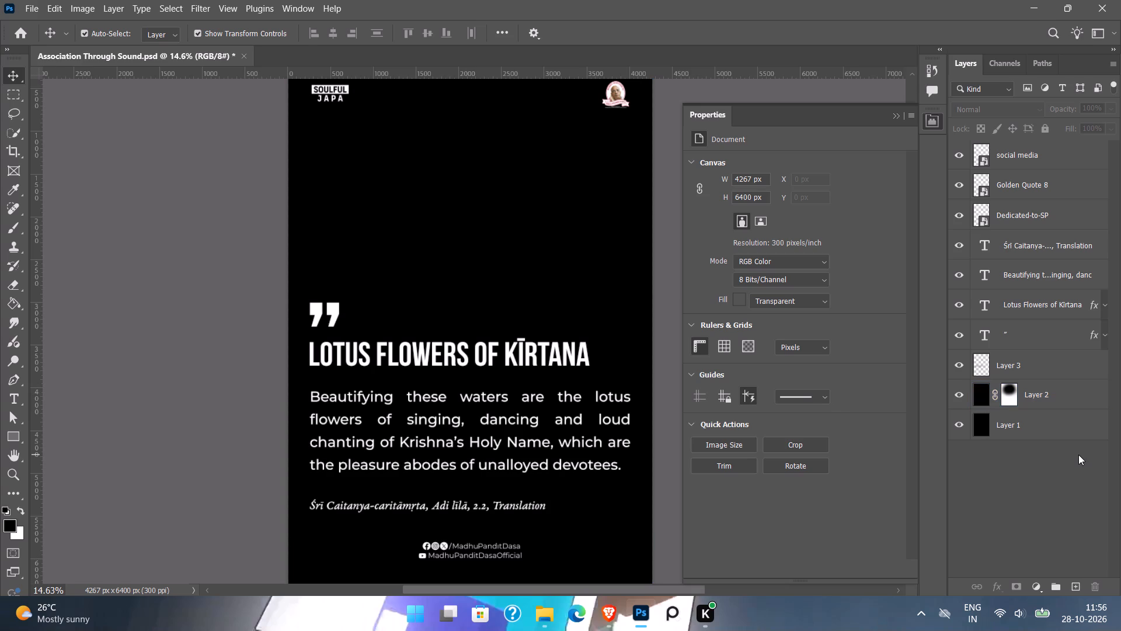
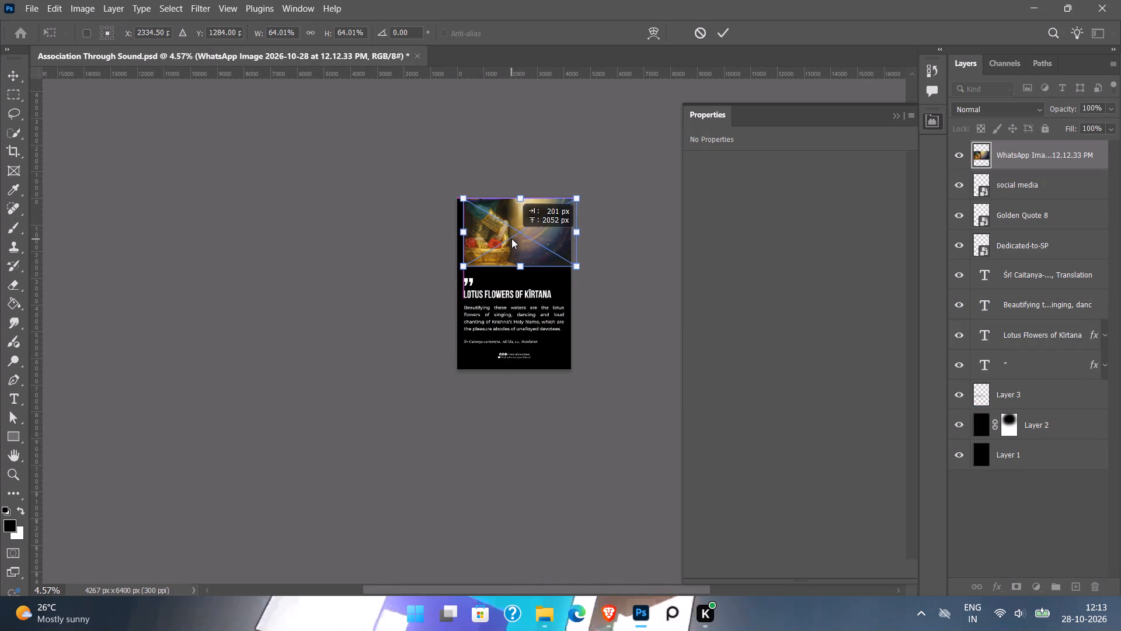
# Scale the placed WhatsApp image proportionally to about 83% and position it against the poster's top edge, above the title.
pyautogui.moveTo(511, 238); pyautogui.dragTo(504, 235)
pyautogui.moveTo(573, 268); pyautogui.dragTo(634, 317)
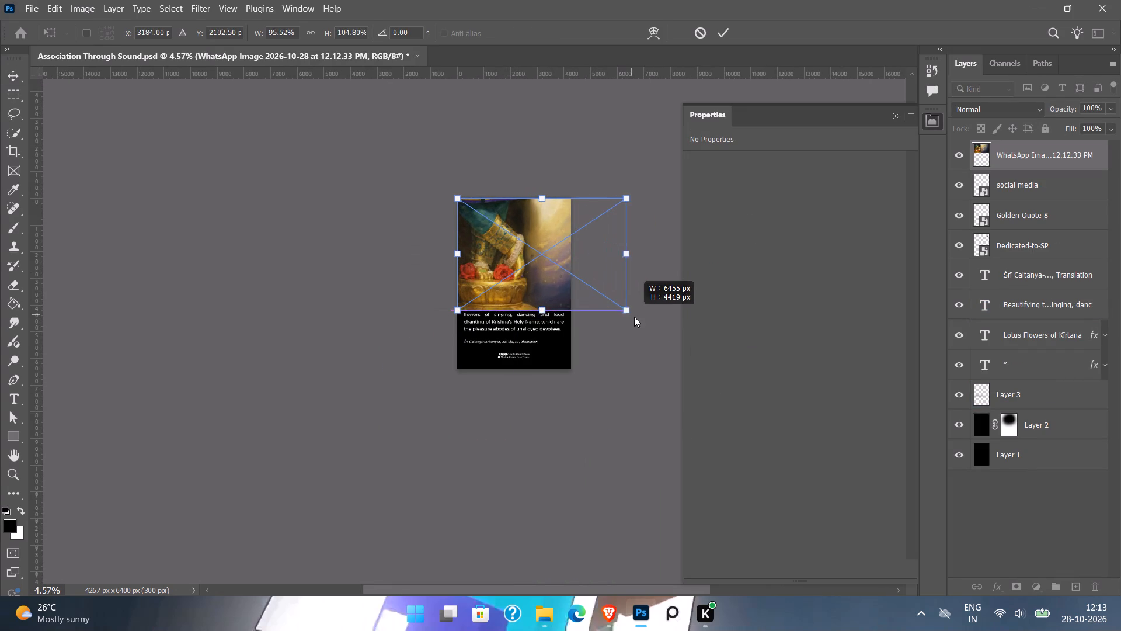
pyautogui.moveTo(634, 317); pyautogui.dragTo(639, 301)
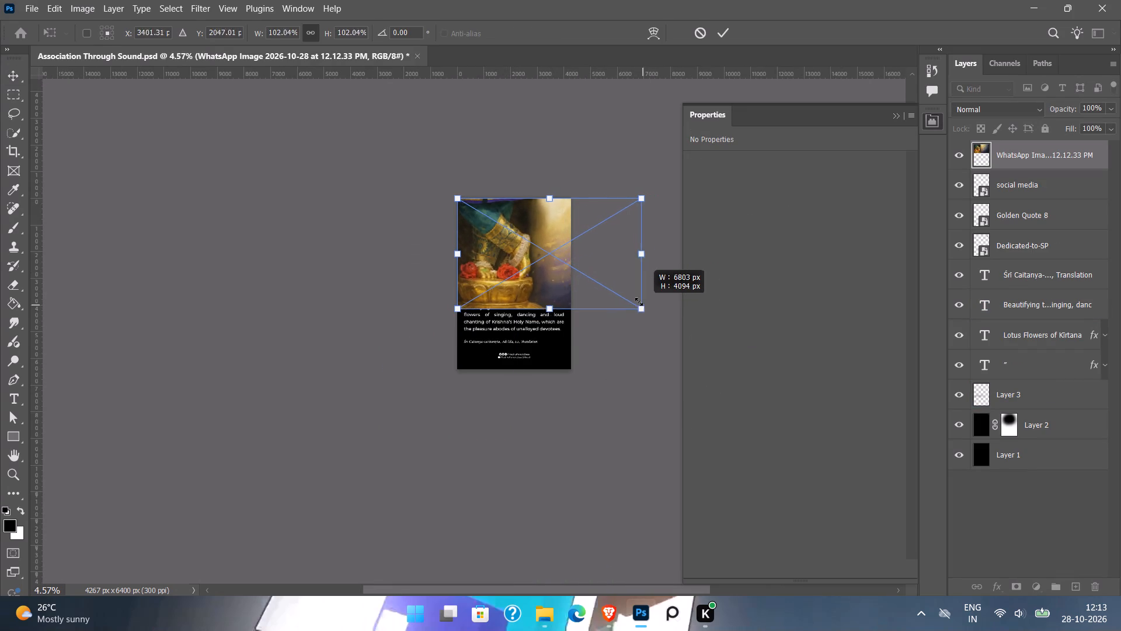
pyautogui.moveTo(639, 301); pyautogui.dragTo(608, 286)
pyautogui.moveTo(504, 258); pyautogui.dragTo(520, 258)
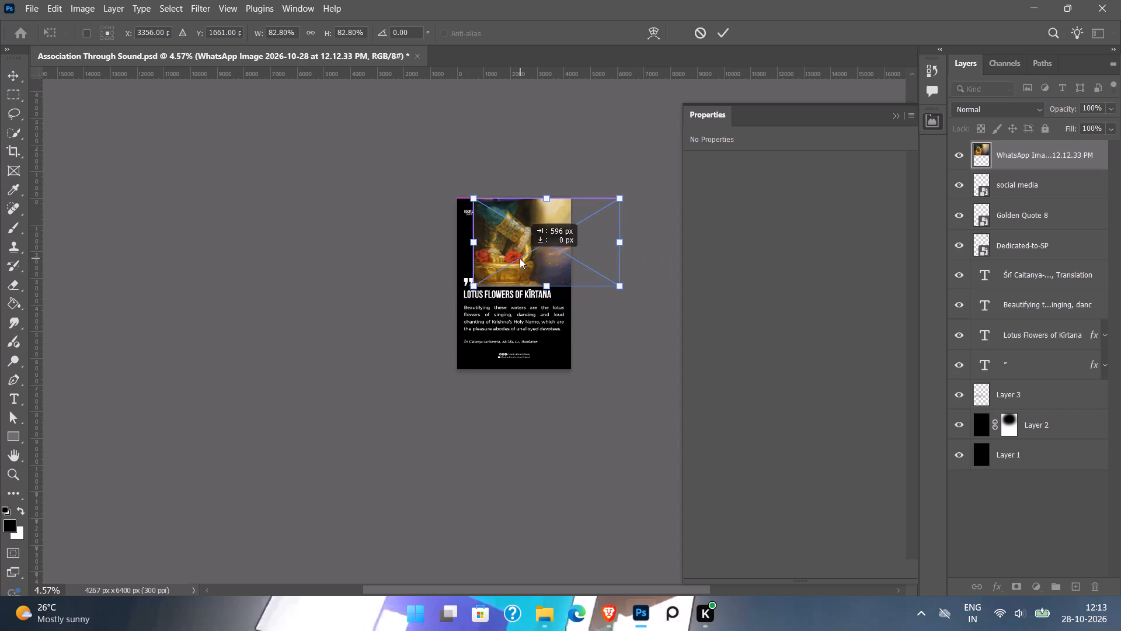
# Enlarge the placed lotus feet image to about 87% and position it at the poster's upper right, flush with the top edge.
pyautogui.moveTo(520, 258); pyautogui.dragTo(528, 256)
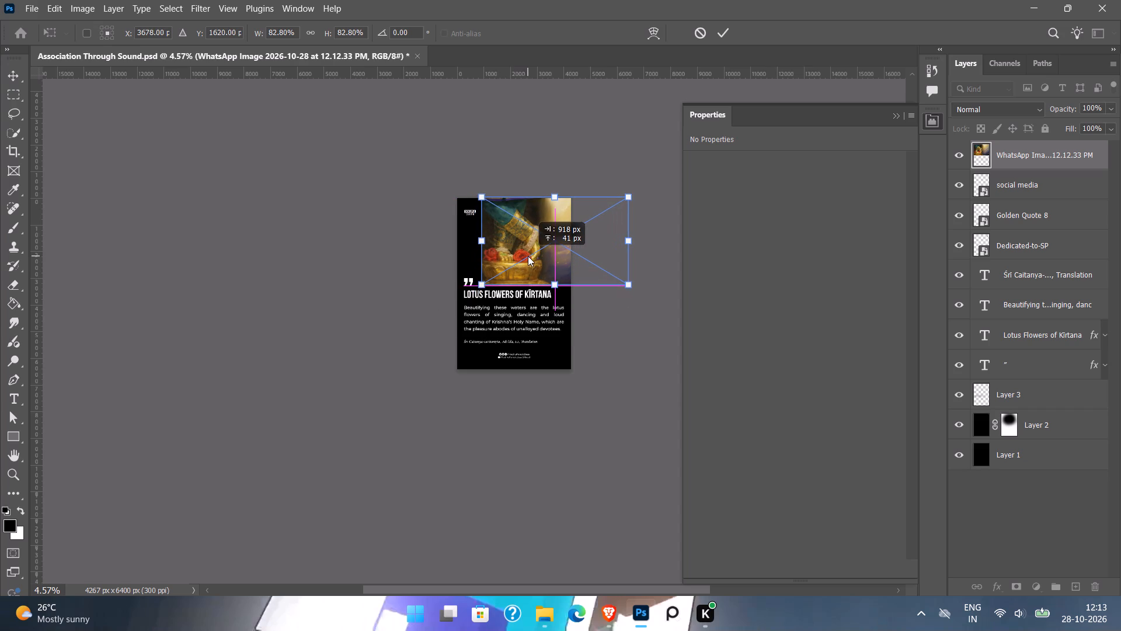
pyautogui.moveTo(528, 256); pyautogui.dragTo(535, 257)
pyautogui.keyDown('shift'); pyautogui.moveTo(492, 285); pyautogui.dragTo(482, 285); pyautogui.keyUp('shift')
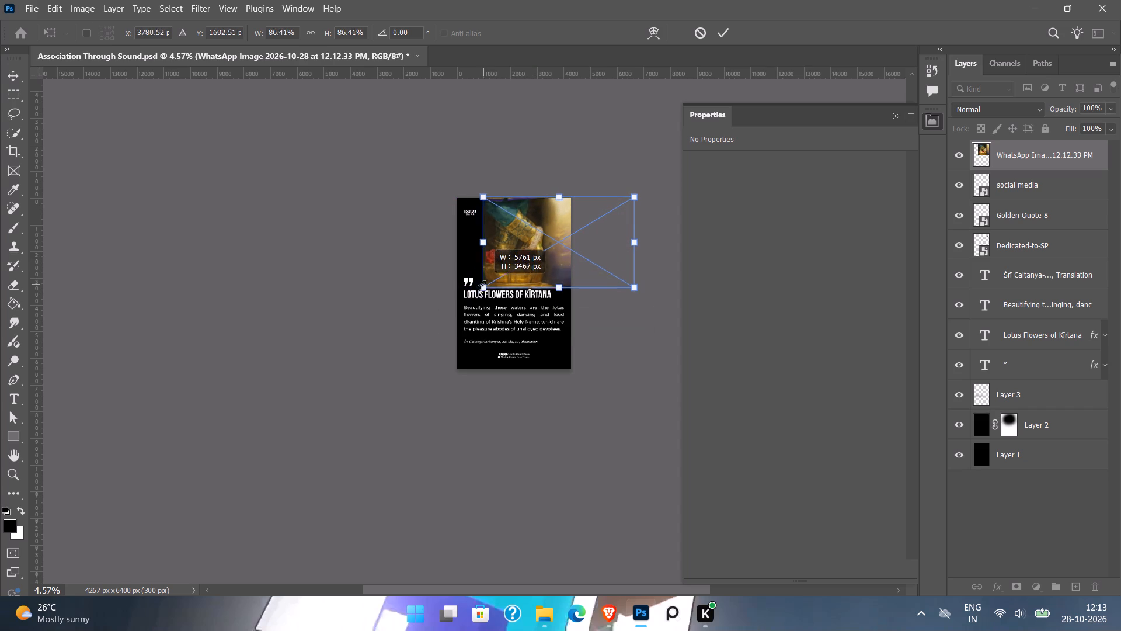
pyautogui.keyDown('shift'); pyautogui.moveTo(482, 285); pyautogui.dragTo(481, 285); pyautogui.keyUp('shift')
pyautogui.moveTo(538, 254); pyautogui.dragTo(540, 258)
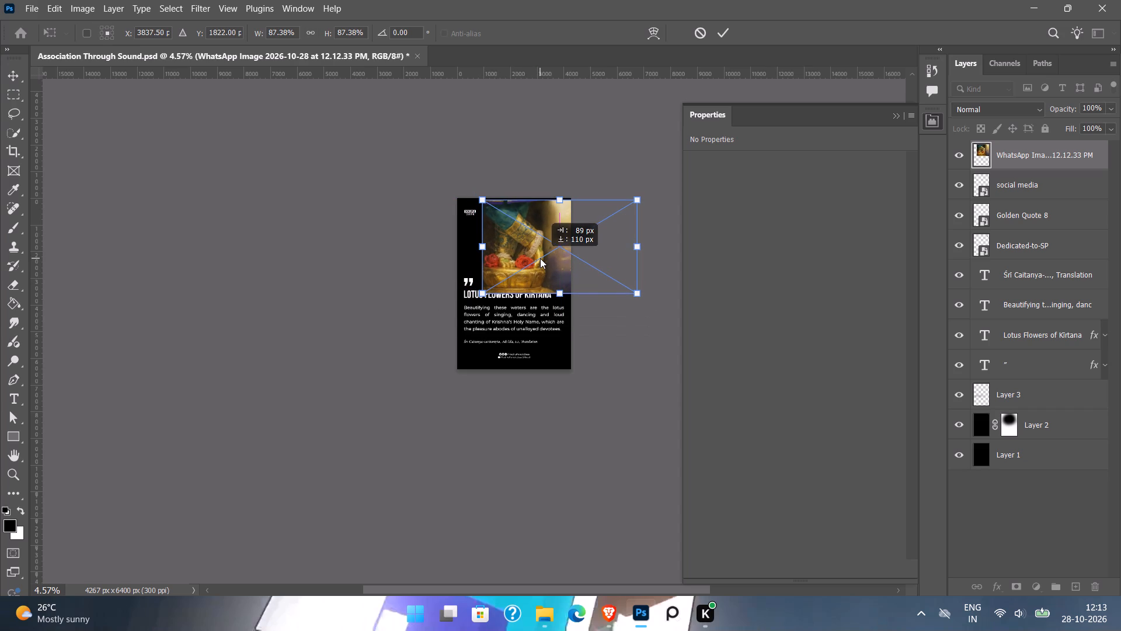
pyautogui.moveTo(540, 258); pyautogui.dragTo(545, 254)
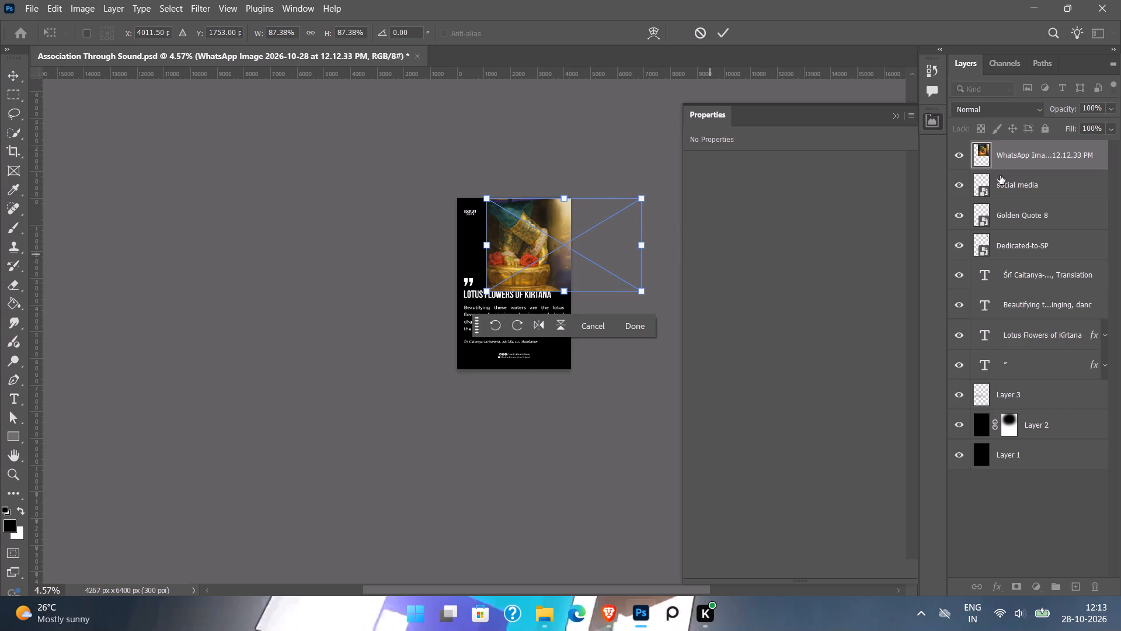
# Move the placed image layer directly beneath the masked Layer 2, above Layer 1.
pyautogui.moveTo(1041, 155); pyautogui.dragTo(1039, 426)
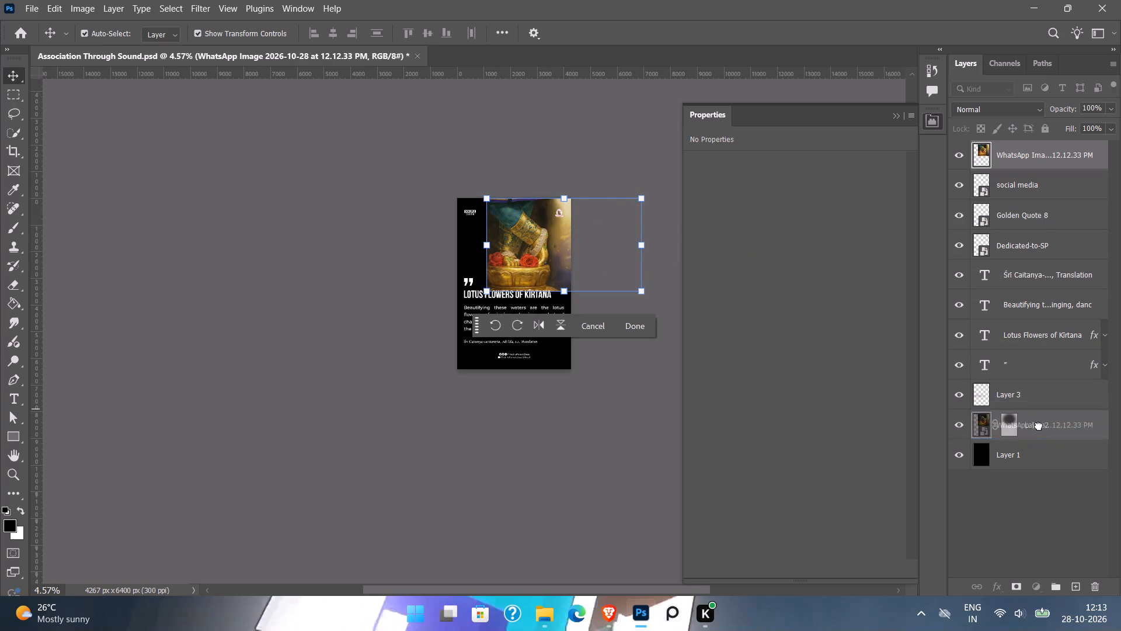
pyautogui.moveTo(1039, 426); pyautogui.dragTo(1038, 436)
pyautogui.click(503, 443)
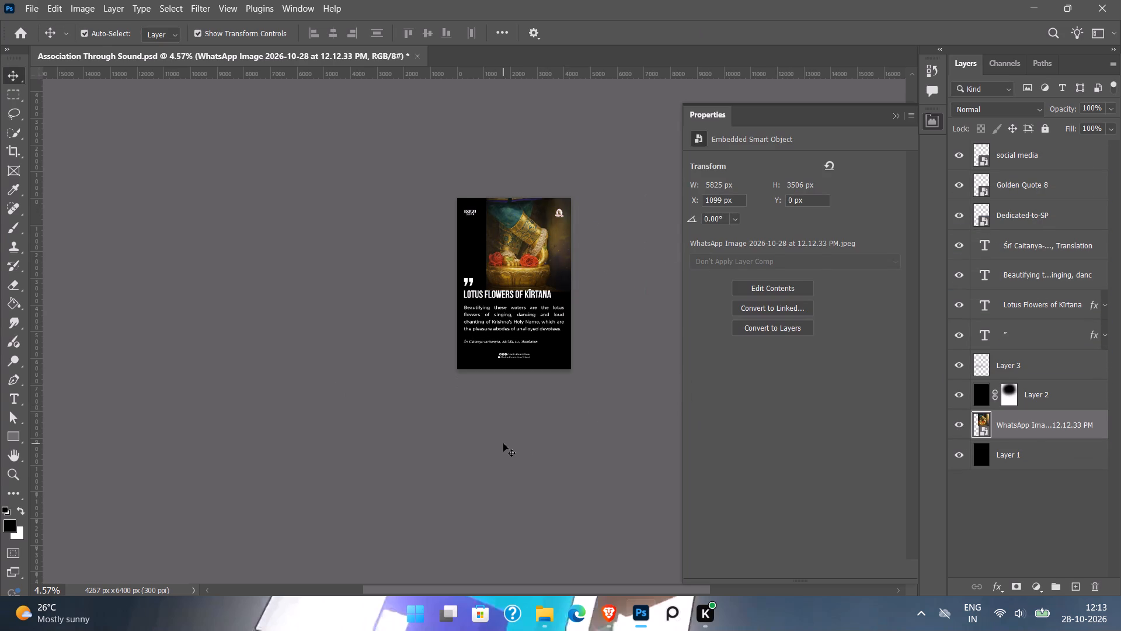
# Enlarge the feet image to about 94% and shift it to about X 868 px, Y 0 px.
pyautogui.press('space')
pyautogui.keyDown('ctrl'); pyautogui.moveTo(511, 221); pyautogui.dragTo(549, 262); pyautogui.keyUp('ctrl')
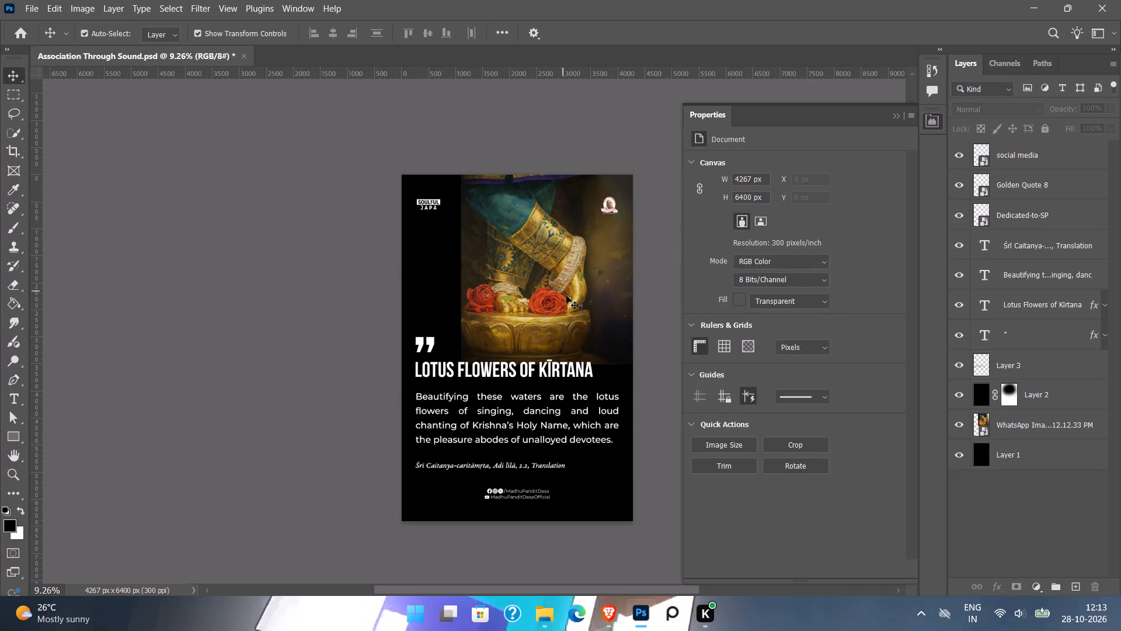
pyautogui.moveTo(545, 278); pyautogui.dragTo(536, 278)
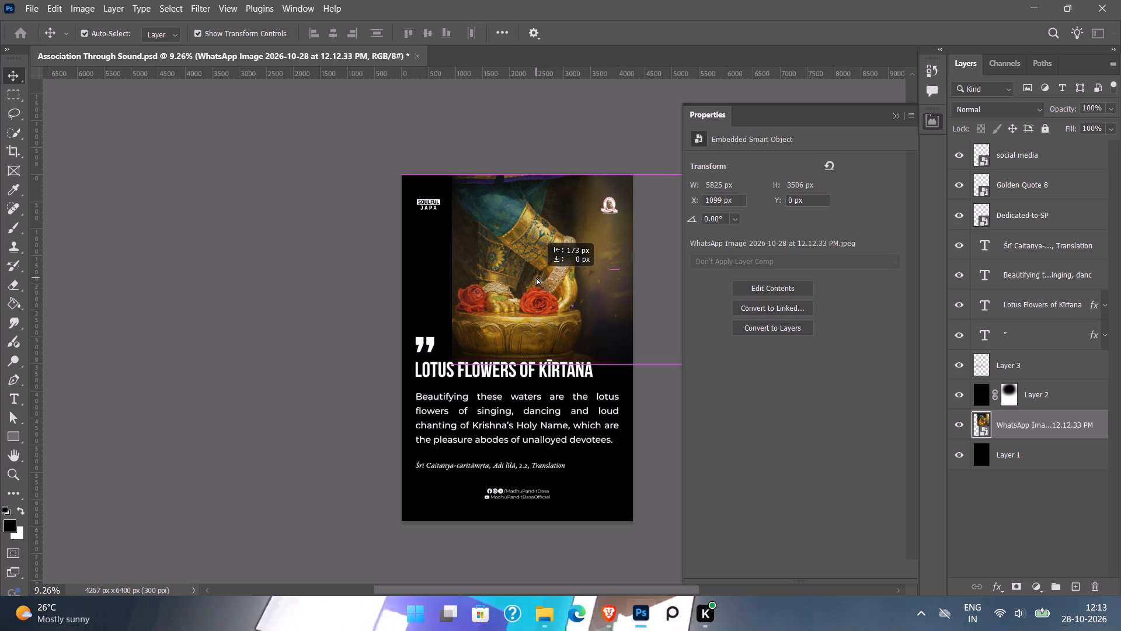
pyautogui.moveTo(536, 278); pyautogui.dragTo(537, 278)
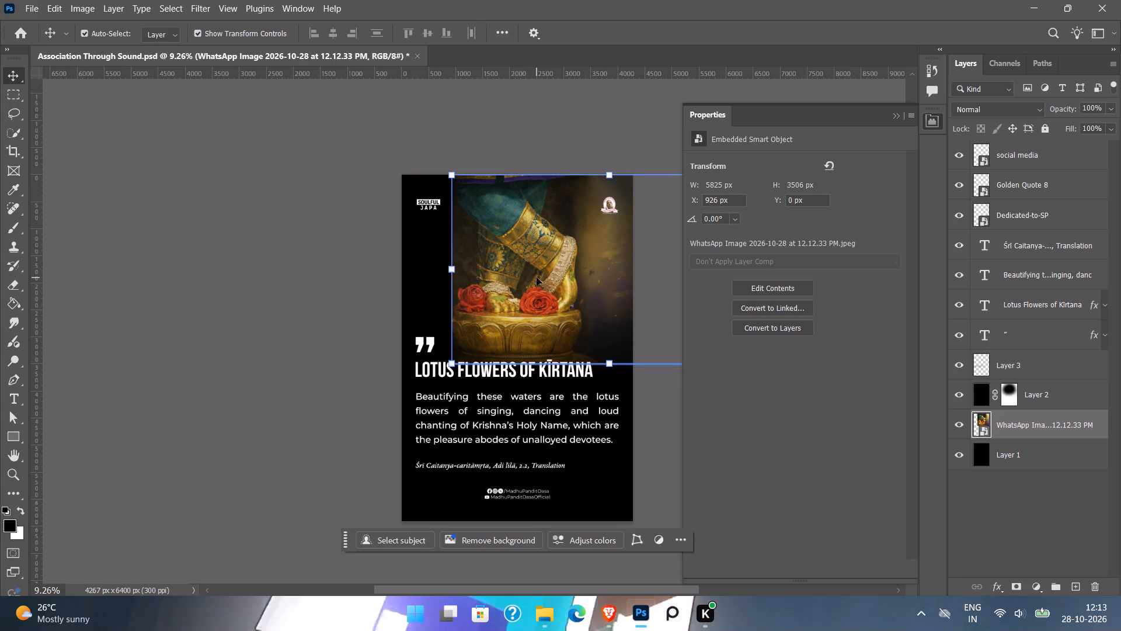
pyautogui.click(537, 278)
pyautogui.moveTo(450, 360); pyautogui.dragTo(426, 370)
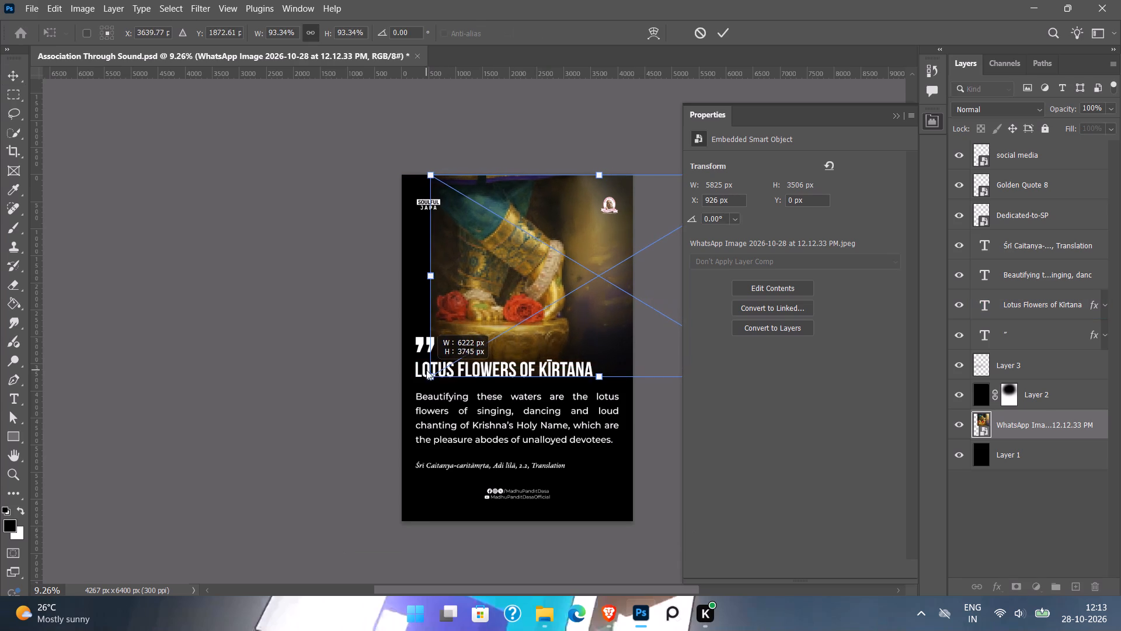
pyautogui.moveTo(426, 370); pyautogui.dragTo(424, 374)
pyautogui.moveTo(502, 299); pyautogui.dragTo(523, 299)
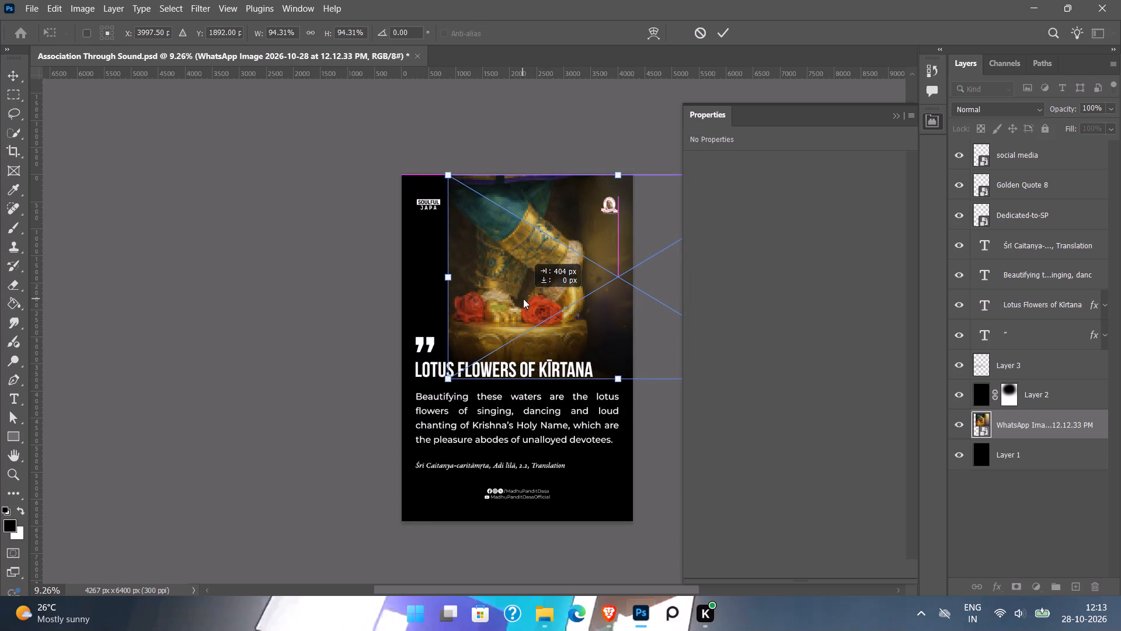
pyautogui.moveTo(523, 299); pyautogui.dragTo(530, 299)
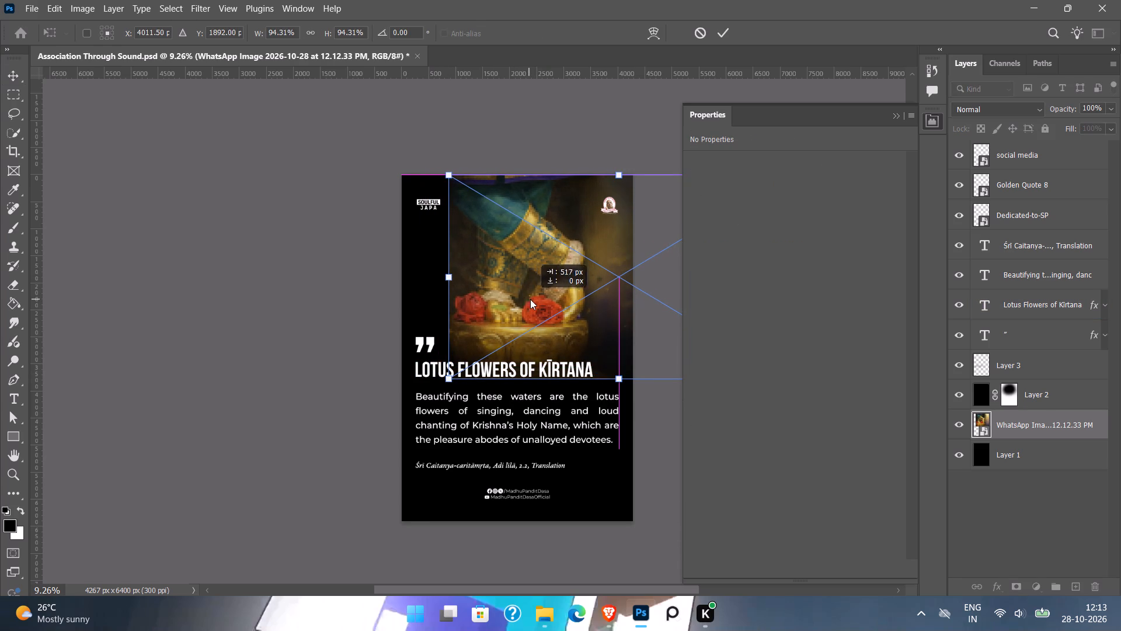
pyautogui.moveTo(530, 299); pyautogui.dragTo(524, 299)
pyautogui.click(221, 315)
pyautogui.click(221, 315)
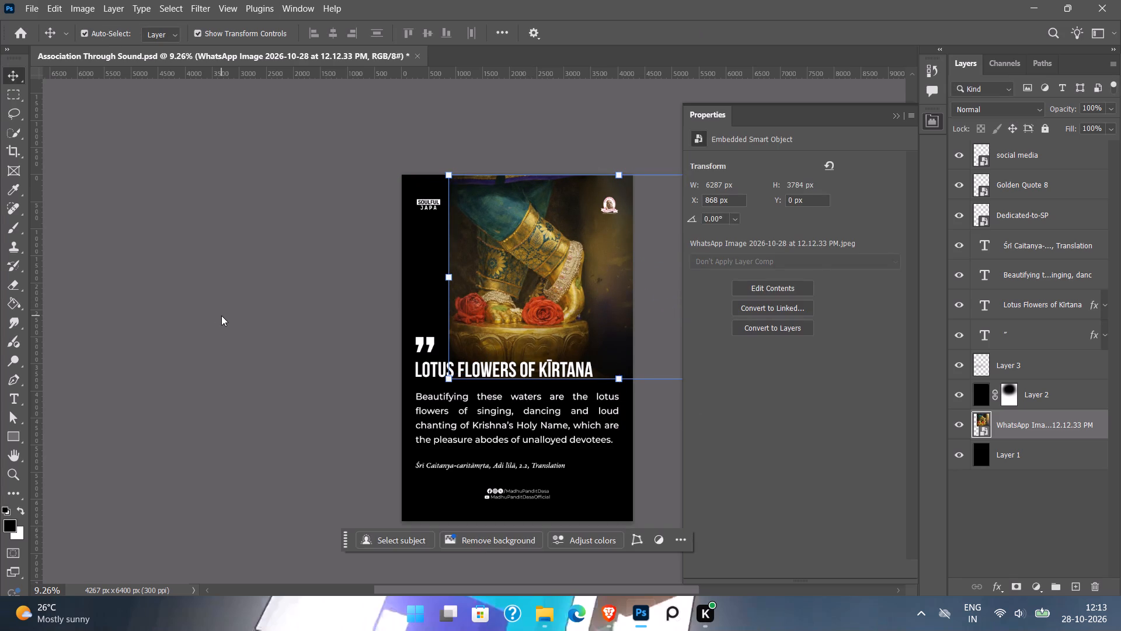
pyautogui.click(221, 315)
# Hide every layer above the feet image, from Layer 2 up to social media.
pyautogui.press('space')
pyautogui.keyDown('ctrl'); pyautogui.moveTo(552, 263); pyautogui.dragTo(536, 263); pyautogui.keyUp('ctrl')
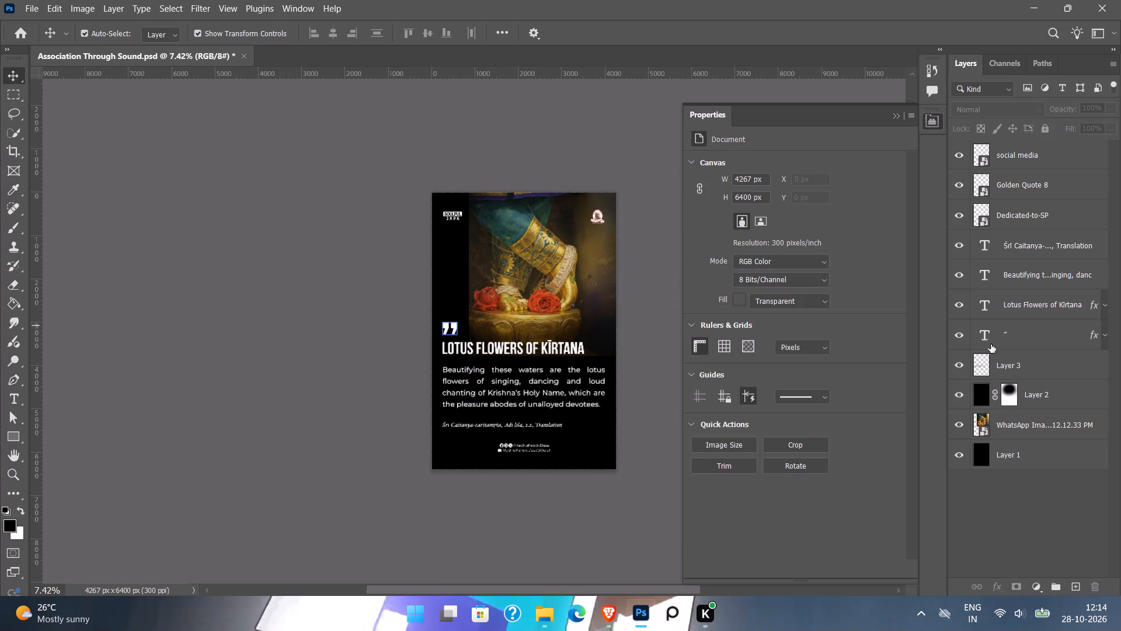
pyautogui.moveTo(959, 392); pyautogui.dragTo(963, 150)
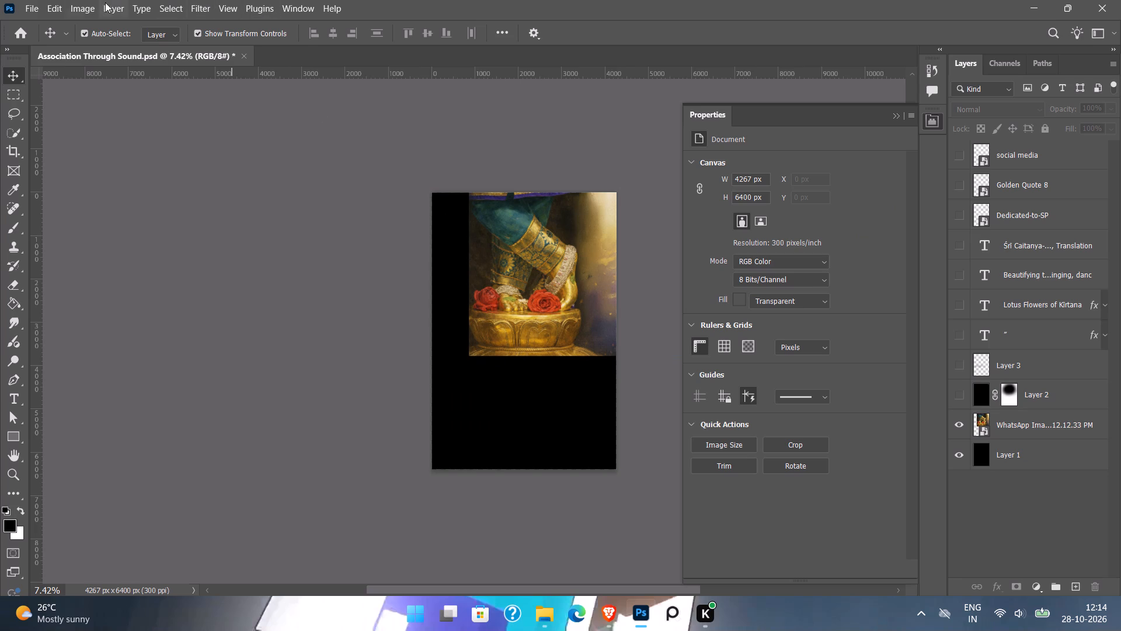
# Export the image and black background as a 4267 x 6400 px JPG named Foot in the Office folder.
pyautogui.click(28, 0)
pyautogui.click(52, 231)
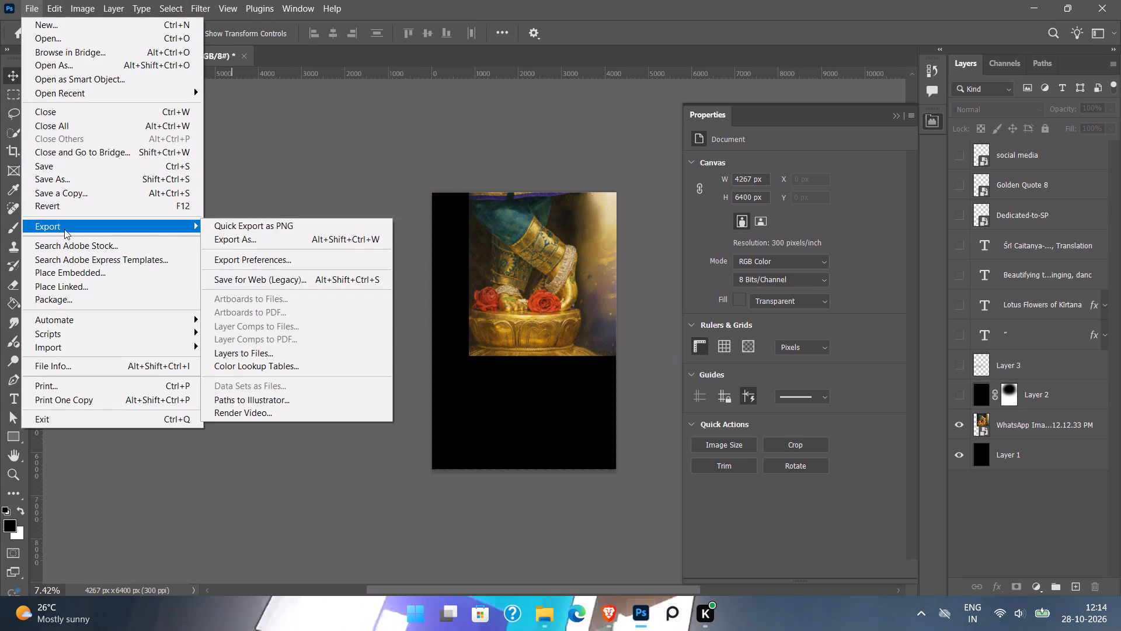
pyautogui.click(248, 233)
pyautogui.click(444, 322)
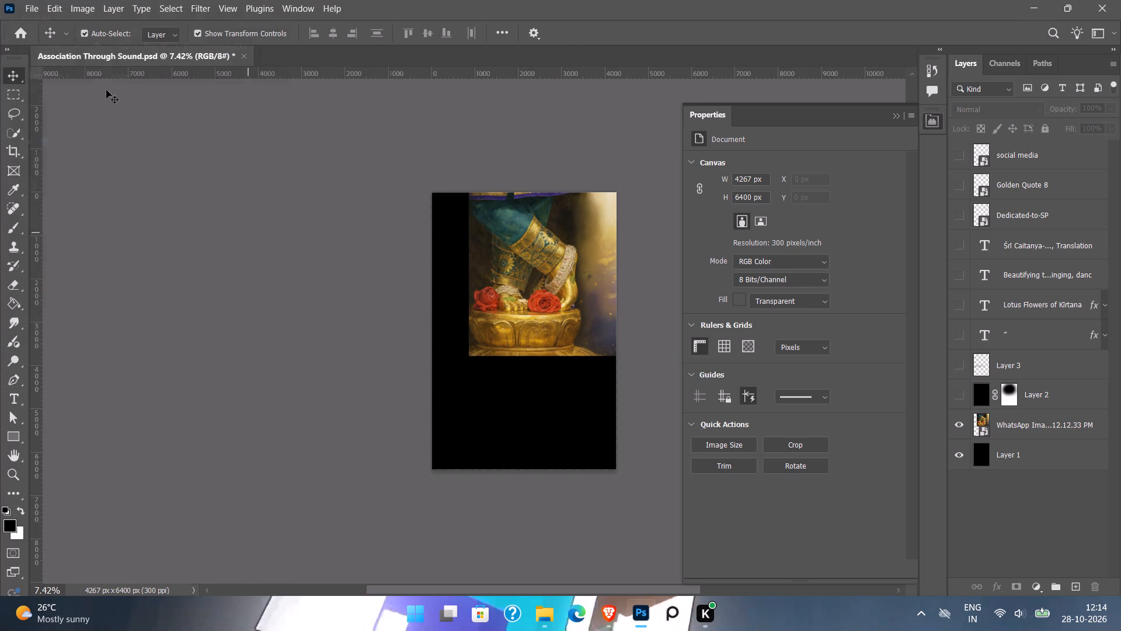
pyautogui.click(32, 10)
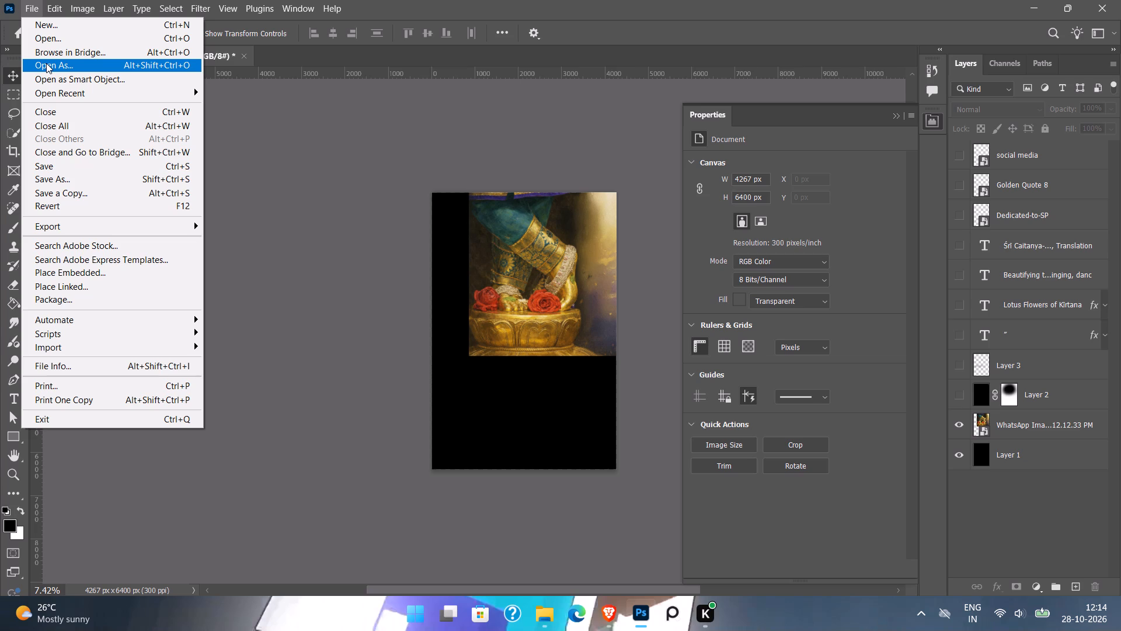
pyautogui.click(76, 226)
pyautogui.click(228, 238)
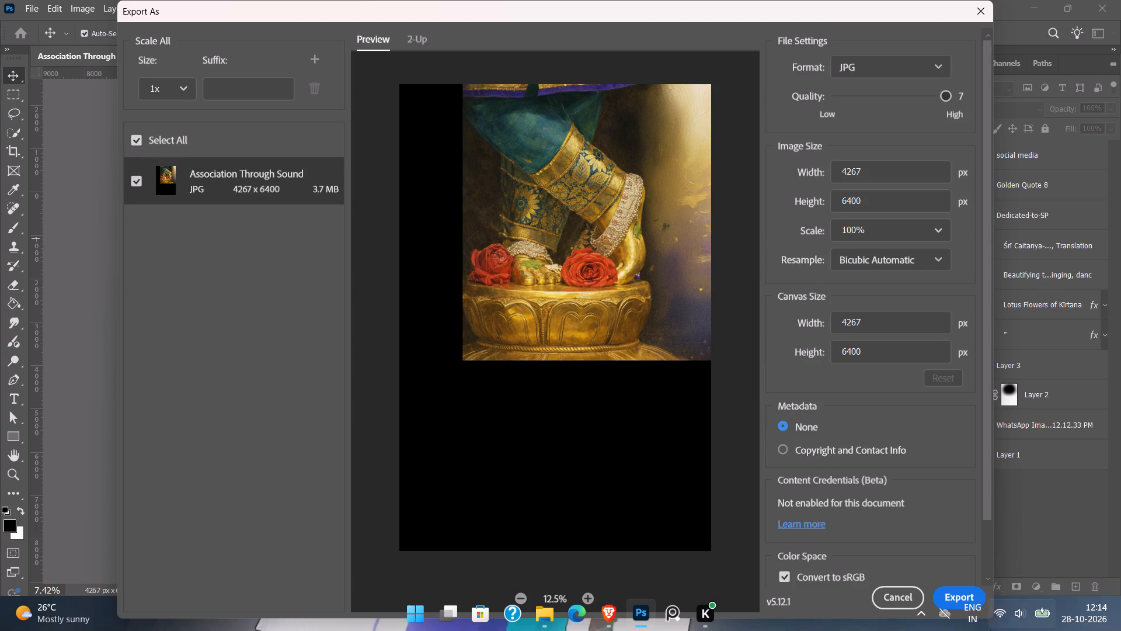
pyautogui.click(957, 591)
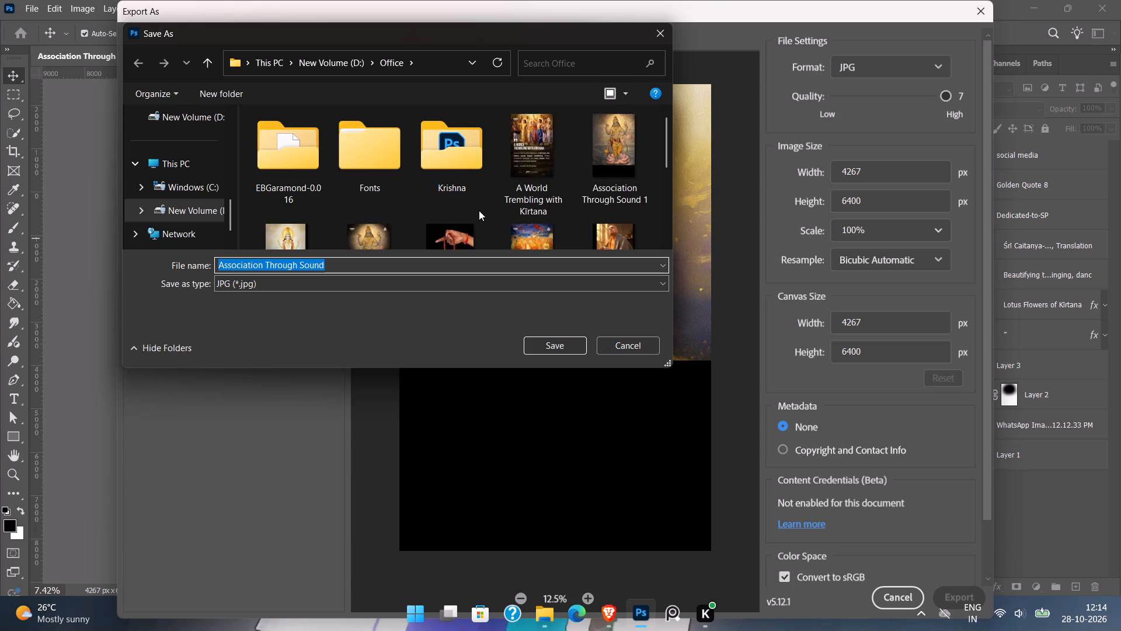
pyautogui.scroll(-5, 479, 210)
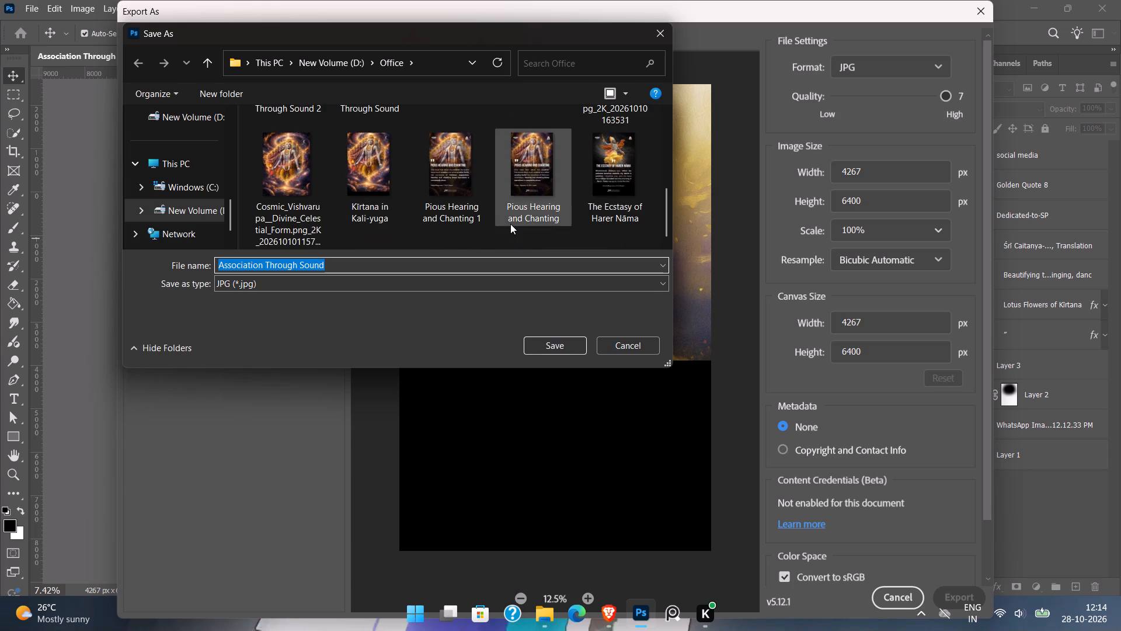
pyautogui.scroll(3, 510, 224)
pyautogui.scroll(-1, 510, 224)
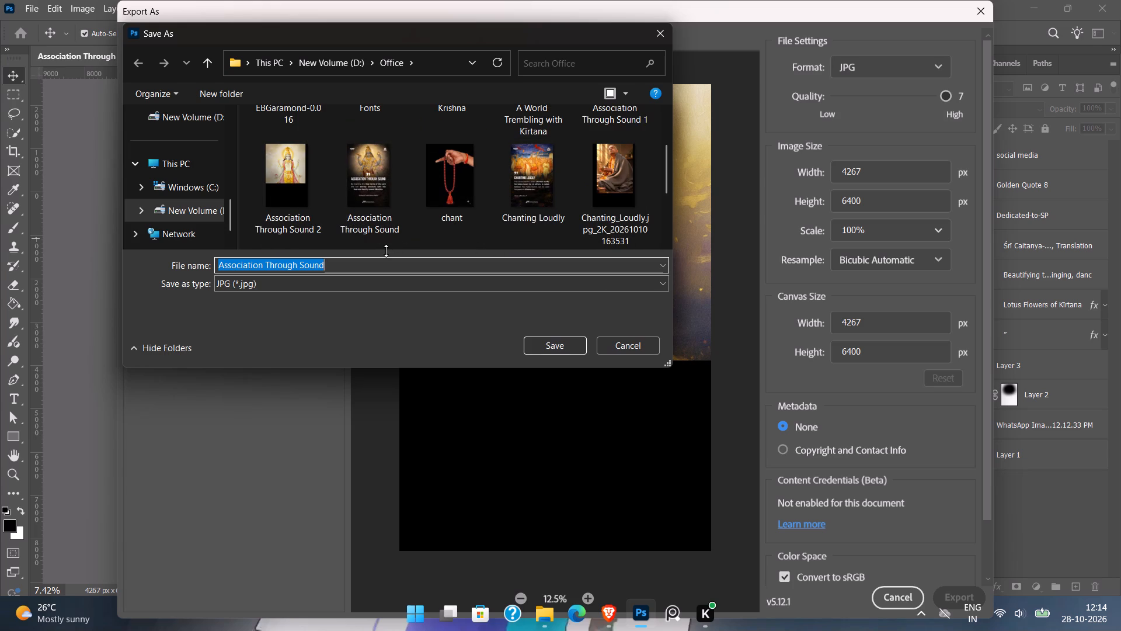
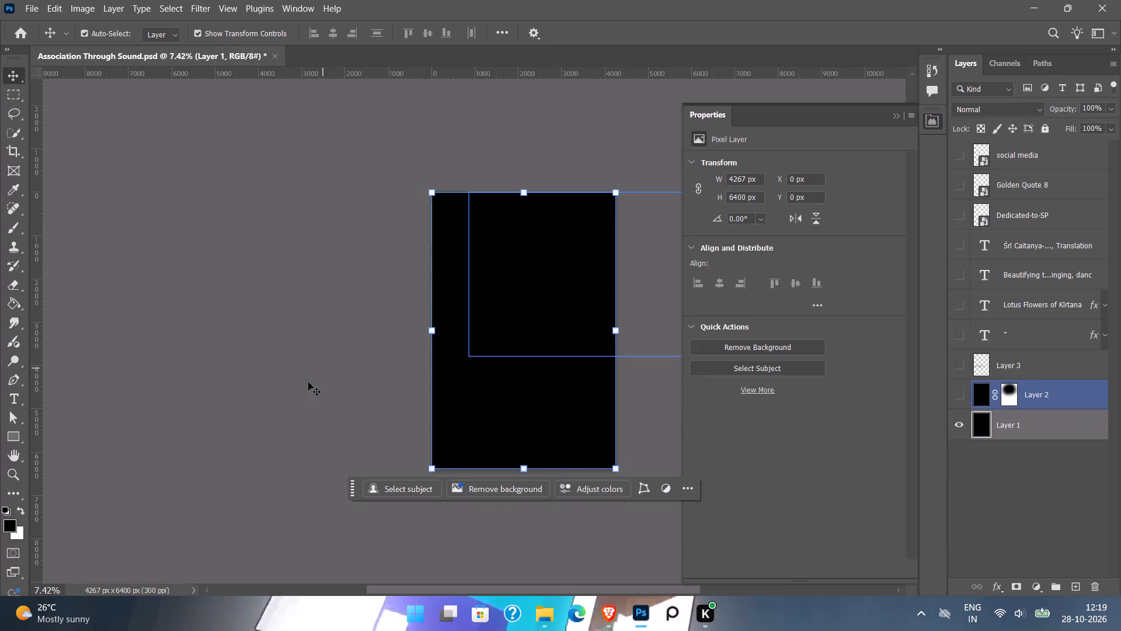
# Place the Golden Lotus Pedestal Devotion image from the Office folder into the poster at full canvas size, above Layer 1.
pyautogui.click(543, 608)
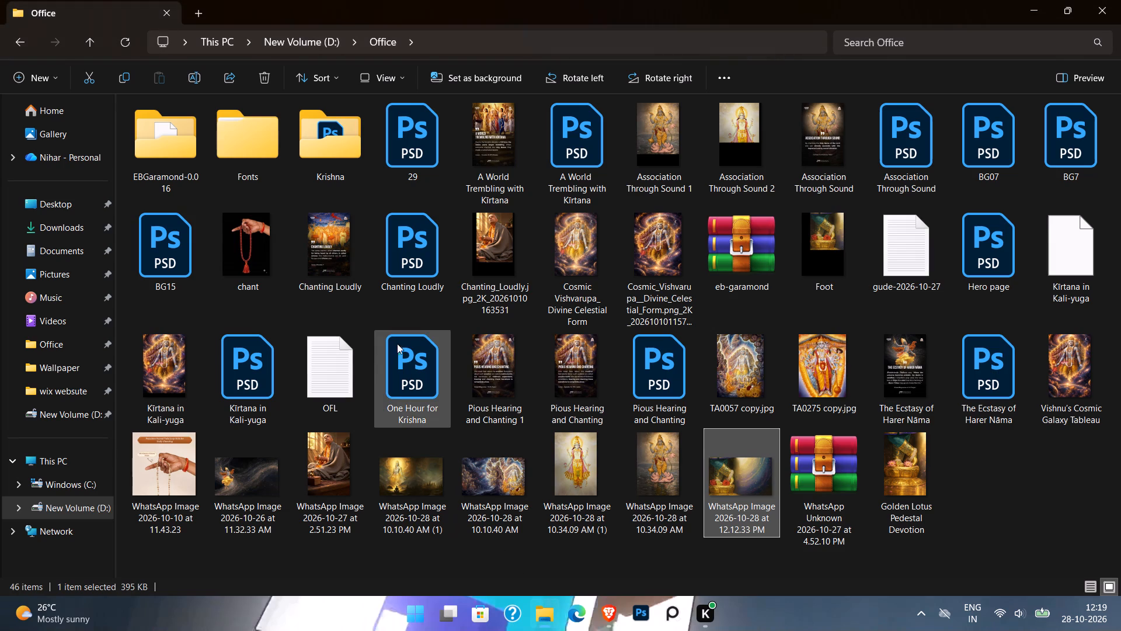
pyautogui.scroll(5, 531, 223)
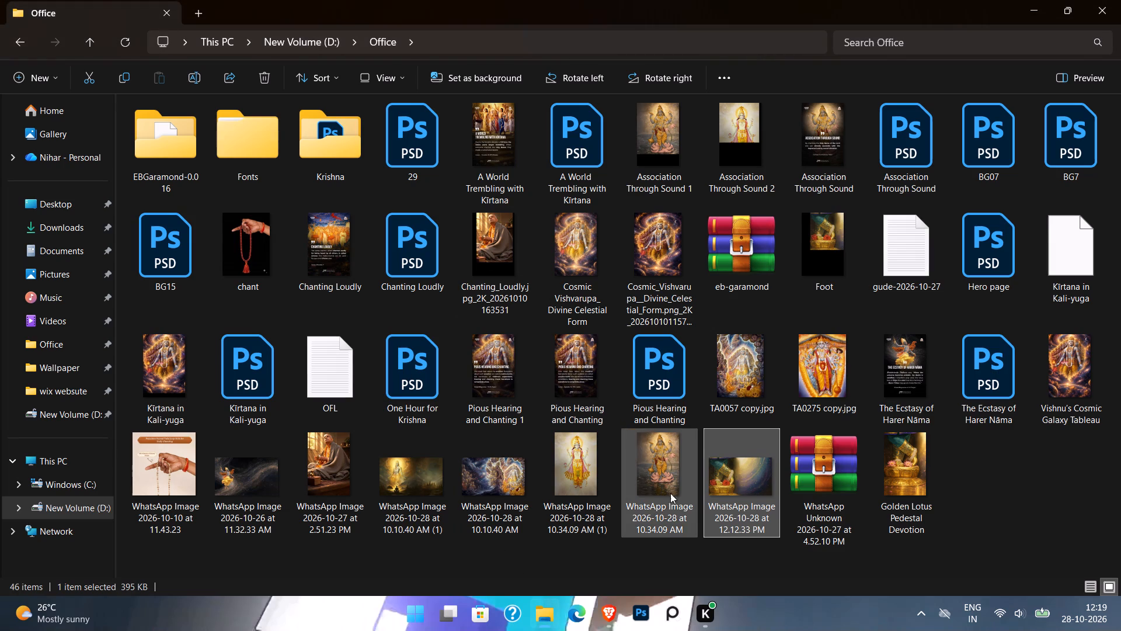
pyautogui.moveTo(910, 462); pyautogui.dragTo(640, 619)
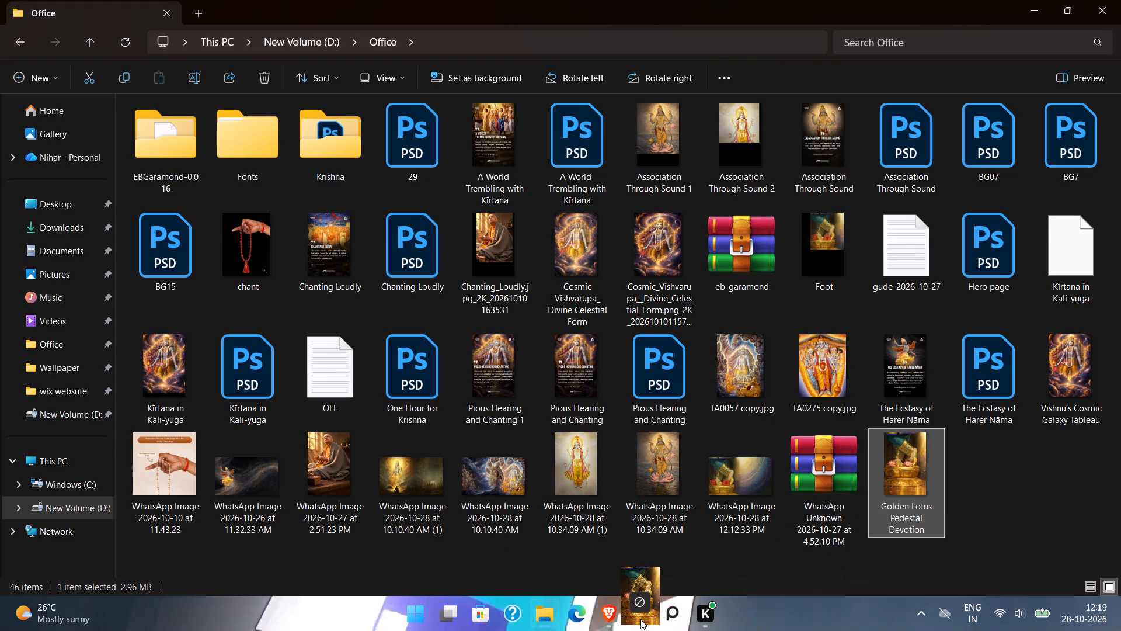
pyautogui.moveTo(640, 619); pyautogui.dragTo(558, 329)
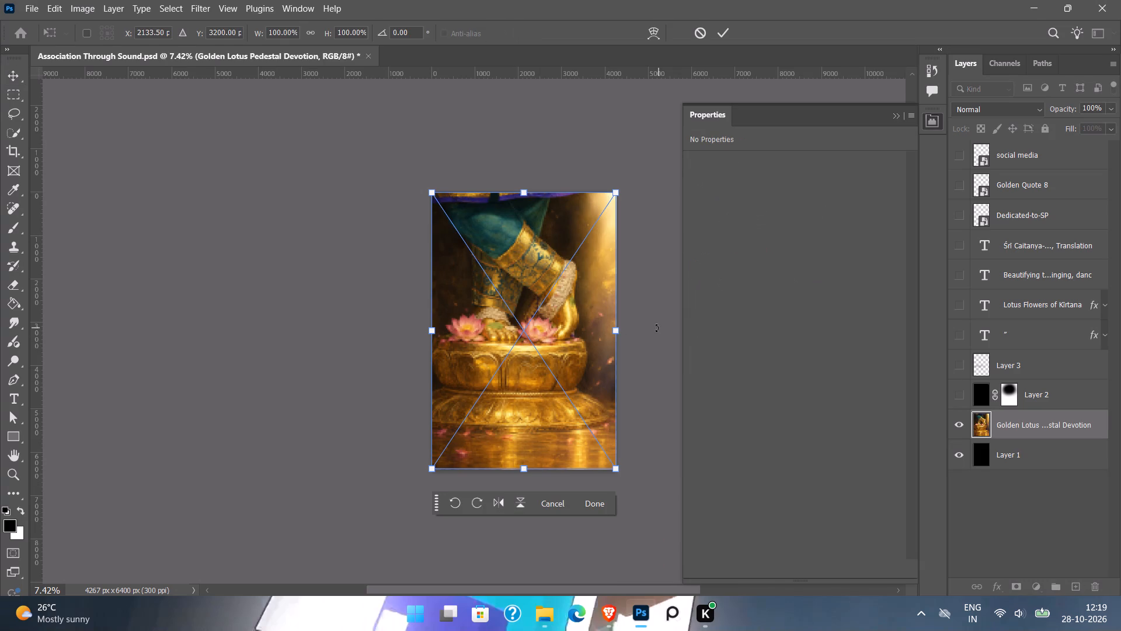
pyautogui.click(655, 328)
pyautogui.press('Return')
pyautogui.click(673, 338)
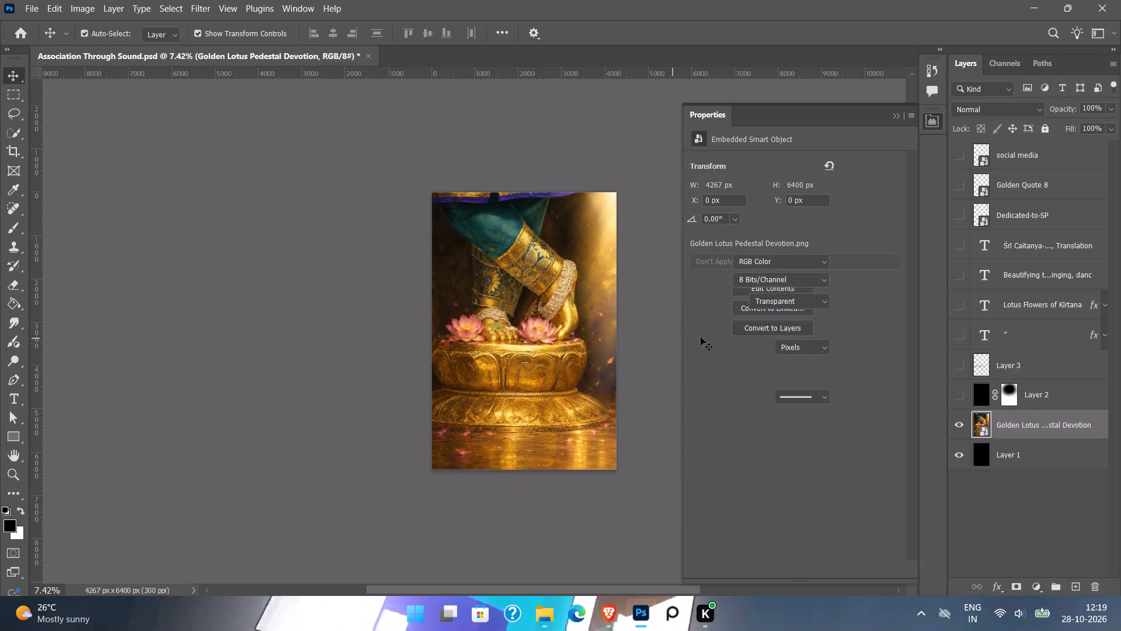
# Make all the hidden layers from Layer 2 up to social media visible again.
pyautogui.moveTo(963, 400); pyautogui.dragTo(954, 162)
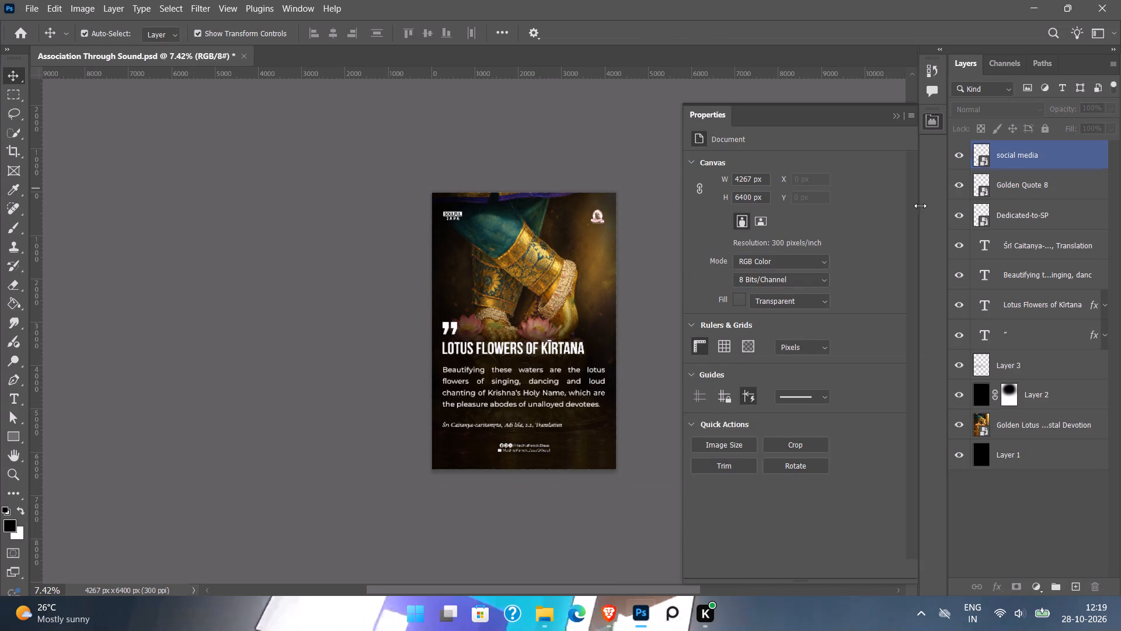
# Select the Golden Lotus Pedestal Devotion image on the canvas.
pyautogui.click(520, 271)
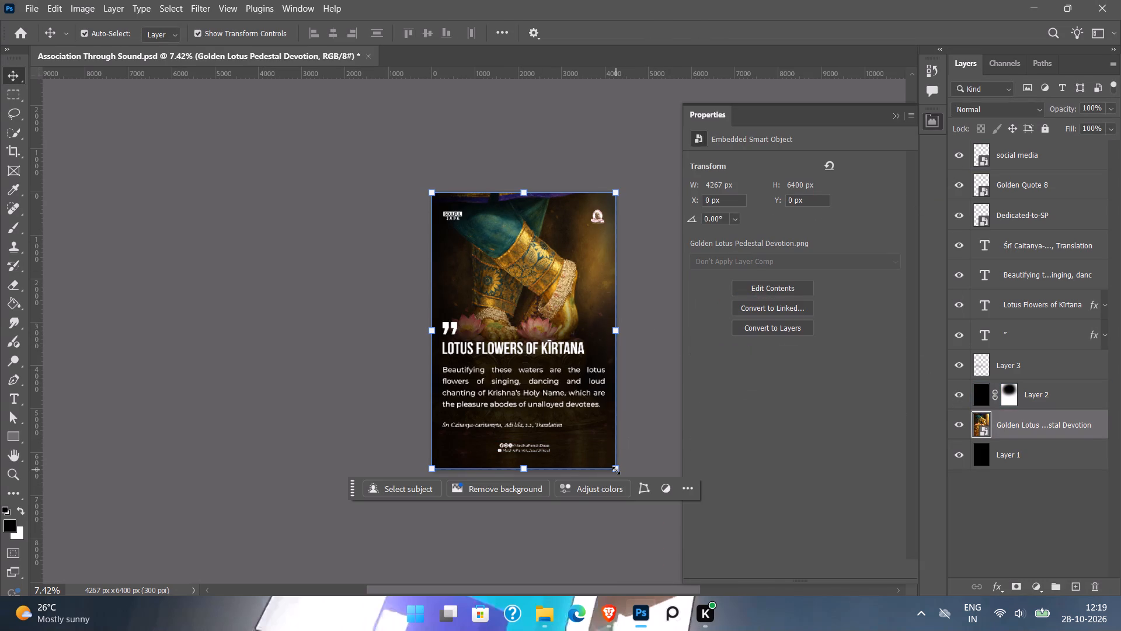
# Scale the Golden Lotus Pedestal Devotion image to about 82%, roughly centred horizontally along the canvas's top edge at X 386 px.
pyautogui.moveTo(616, 470); pyautogui.dragTo(625, 435)
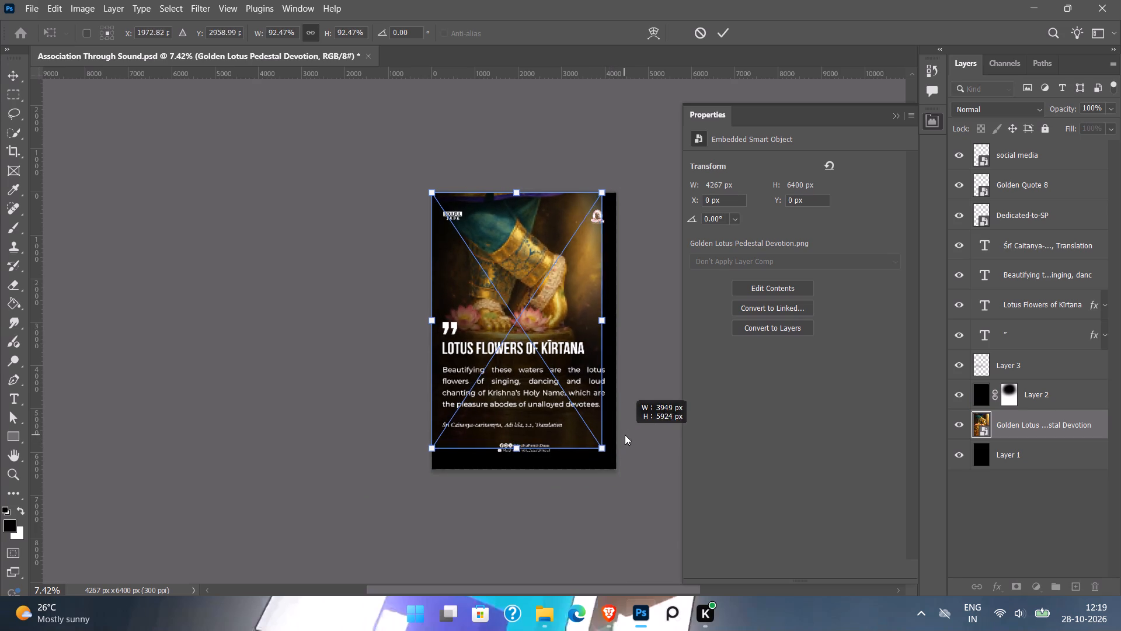
pyautogui.moveTo(625, 435); pyautogui.dragTo(600, 410)
pyautogui.moveTo(511, 261); pyautogui.dragTo(529, 261)
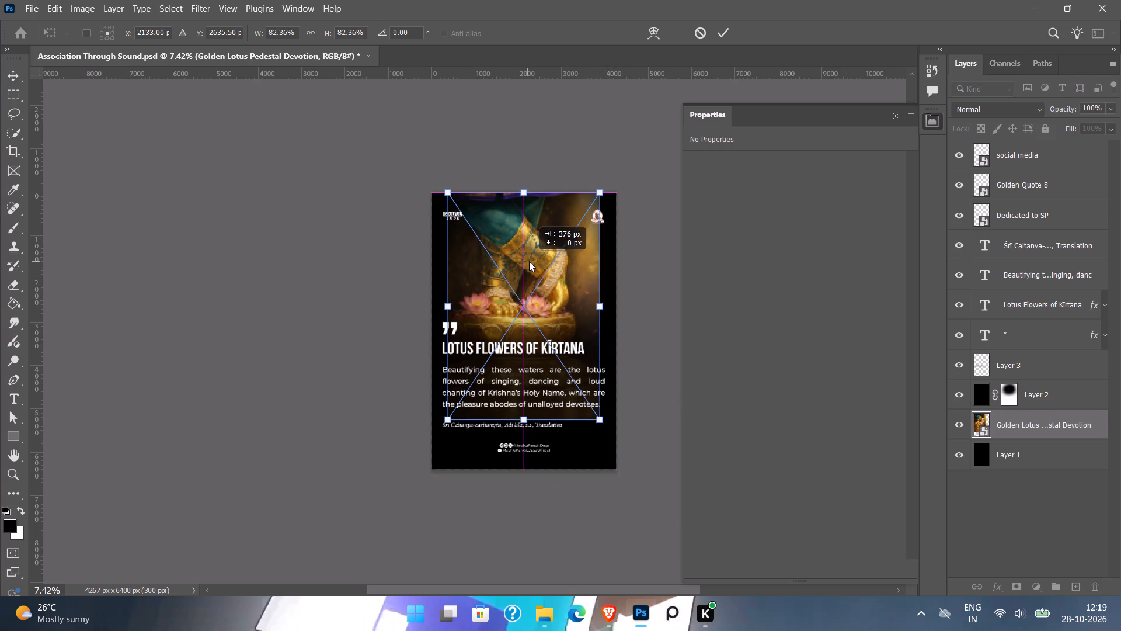
pyautogui.moveTo(529, 261); pyautogui.dragTo(528, 261)
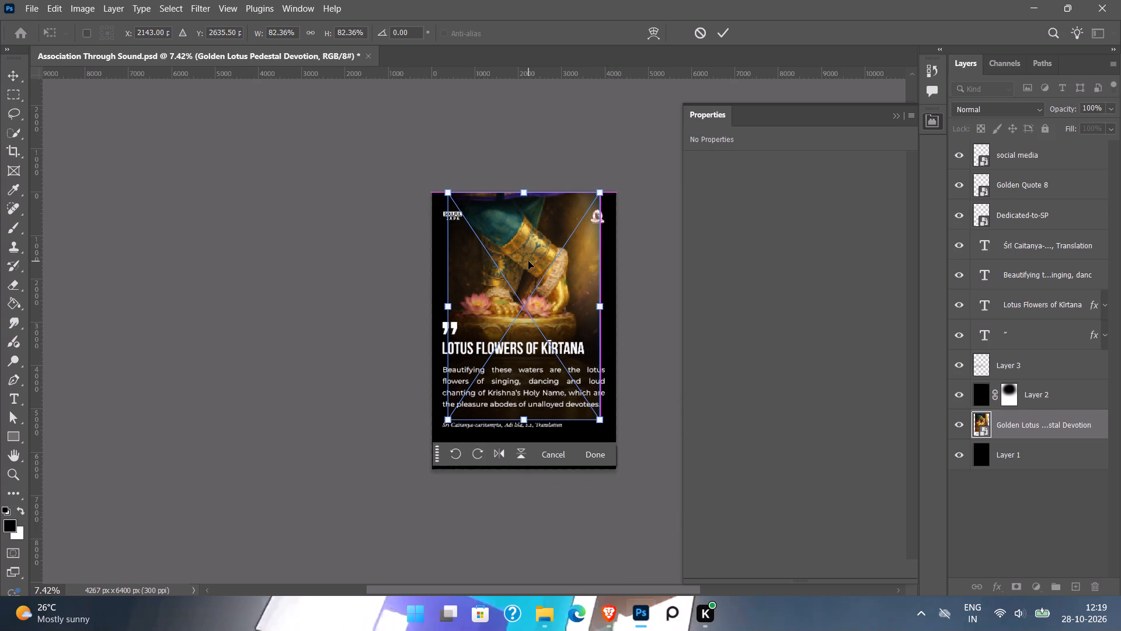
pyautogui.press('Return')
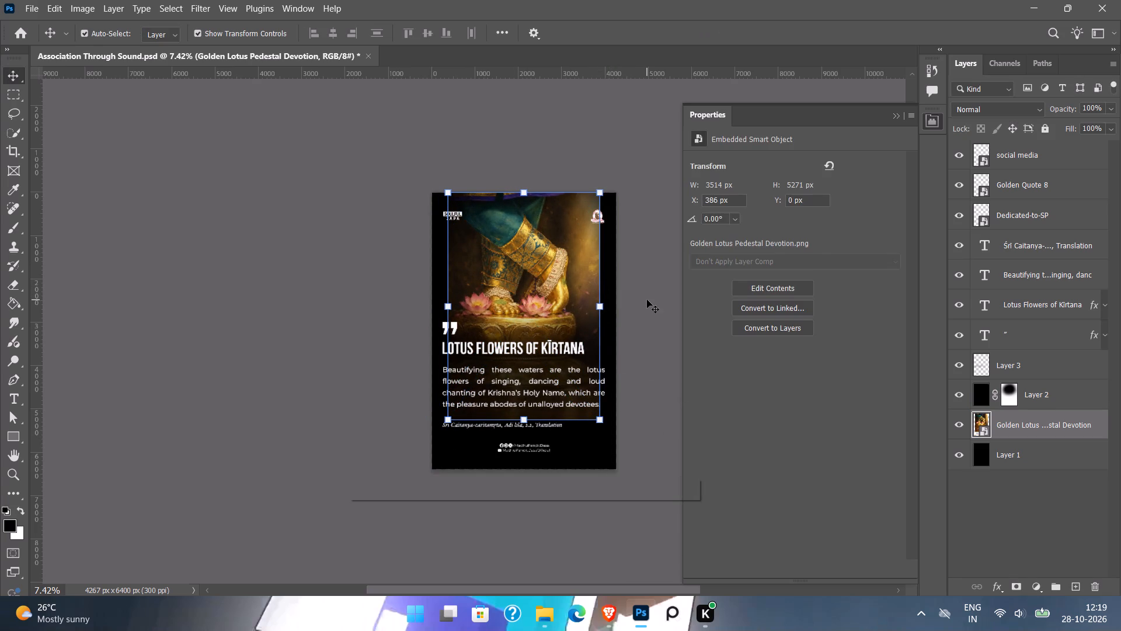
pyautogui.click(647, 300)
# Hide all layers from Layer 2 up to social media, leaving only the lotus pedestal image and Layer 1 visible.
pyautogui.moveTo(959, 397); pyautogui.dragTo(955, 318)
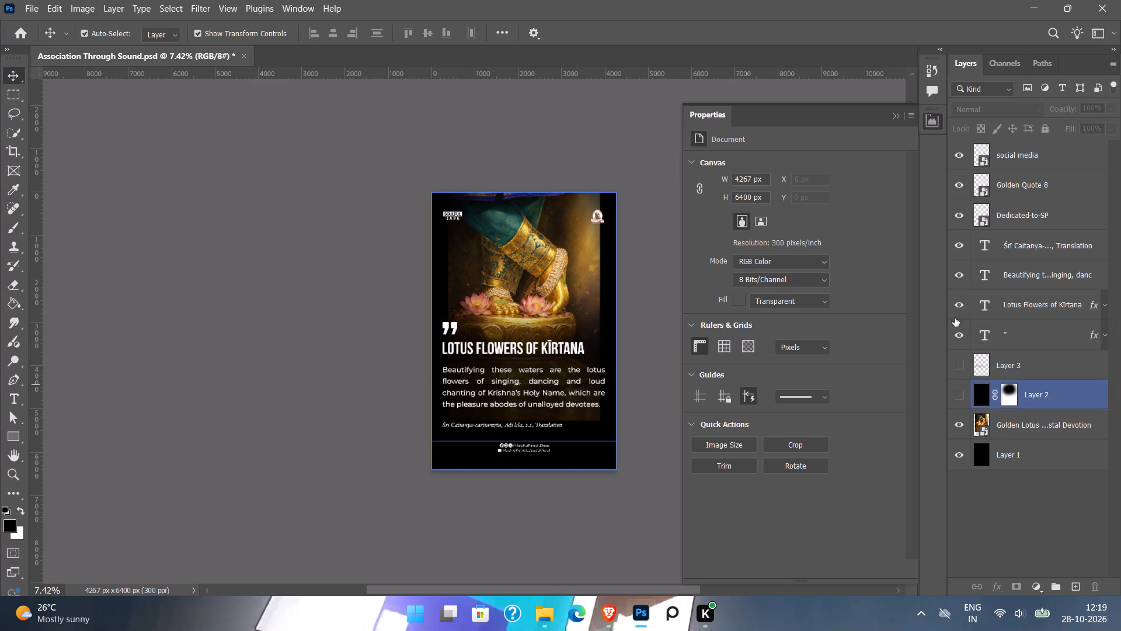
pyautogui.moveTo(955, 318); pyautogui.dragTo(959, 155)
pyautogui.click(639, 388)
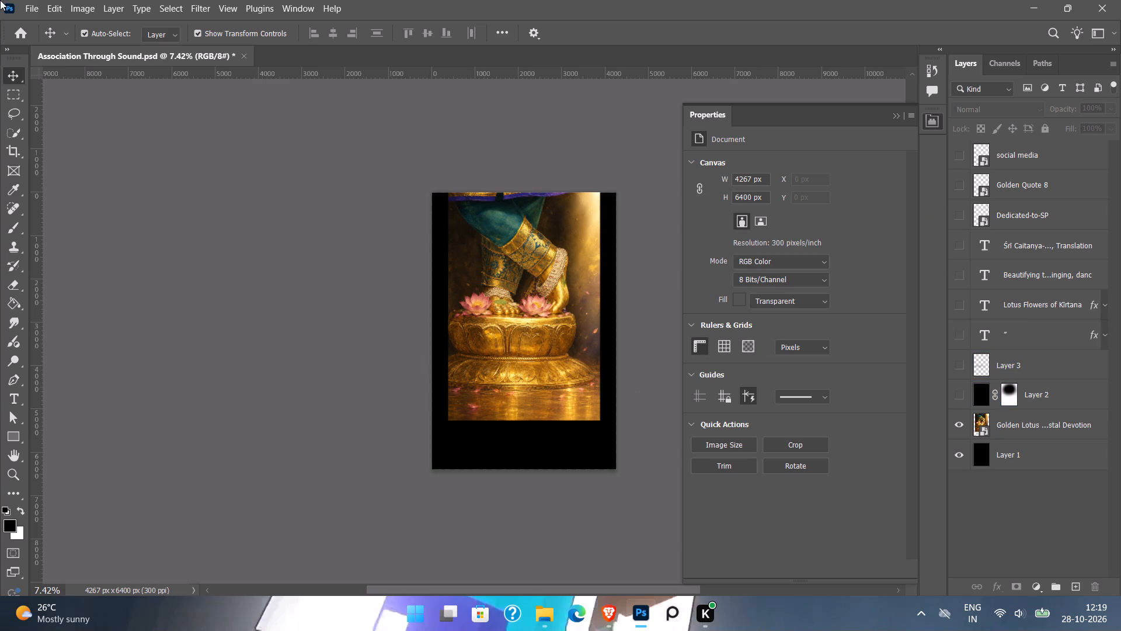
# Export the canvas as a 4267 x 6400 px JPG, overwriting the existing Foot file in the Office folder.
pyautogui.click(24, 4)
pyautogui.click(76, 231)
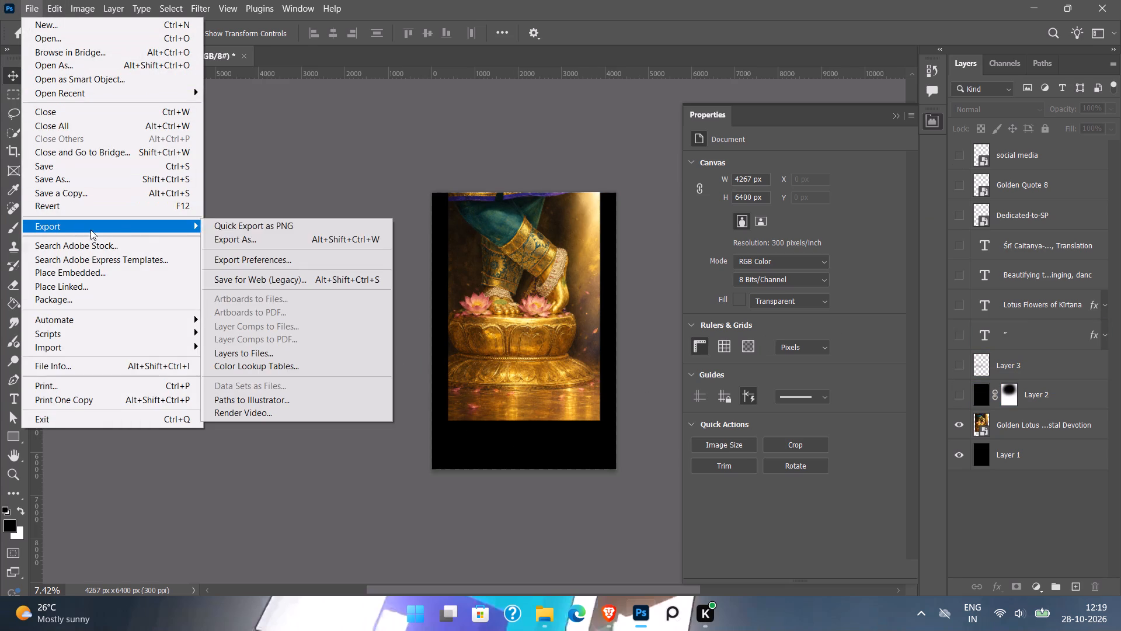
pyautogui.click(277, 235)
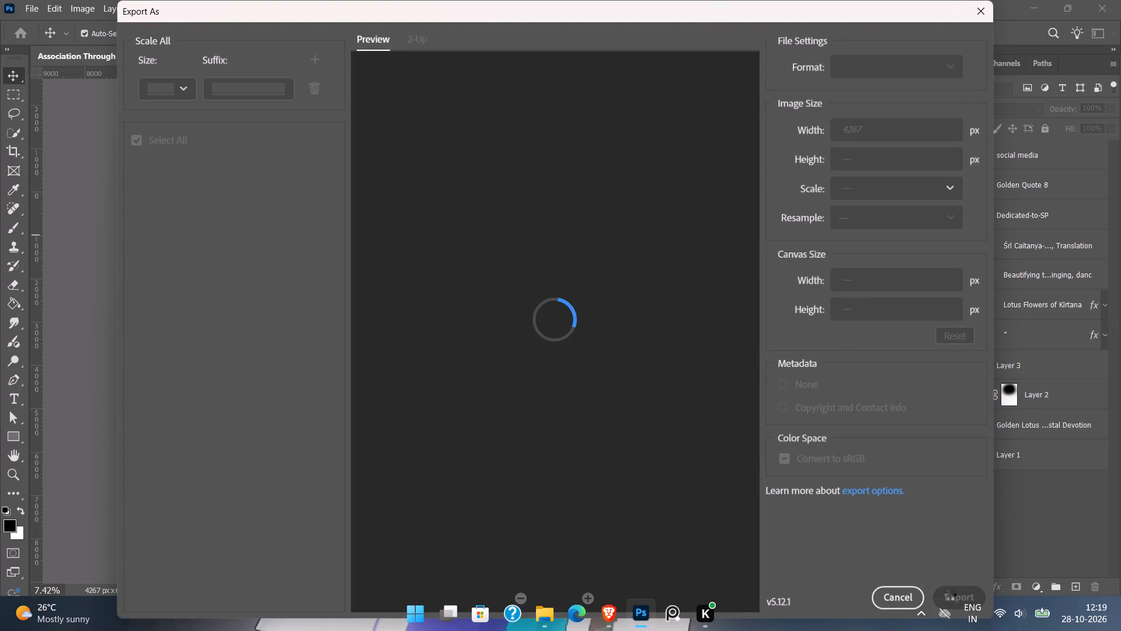
pyautogui.click(958, 589)
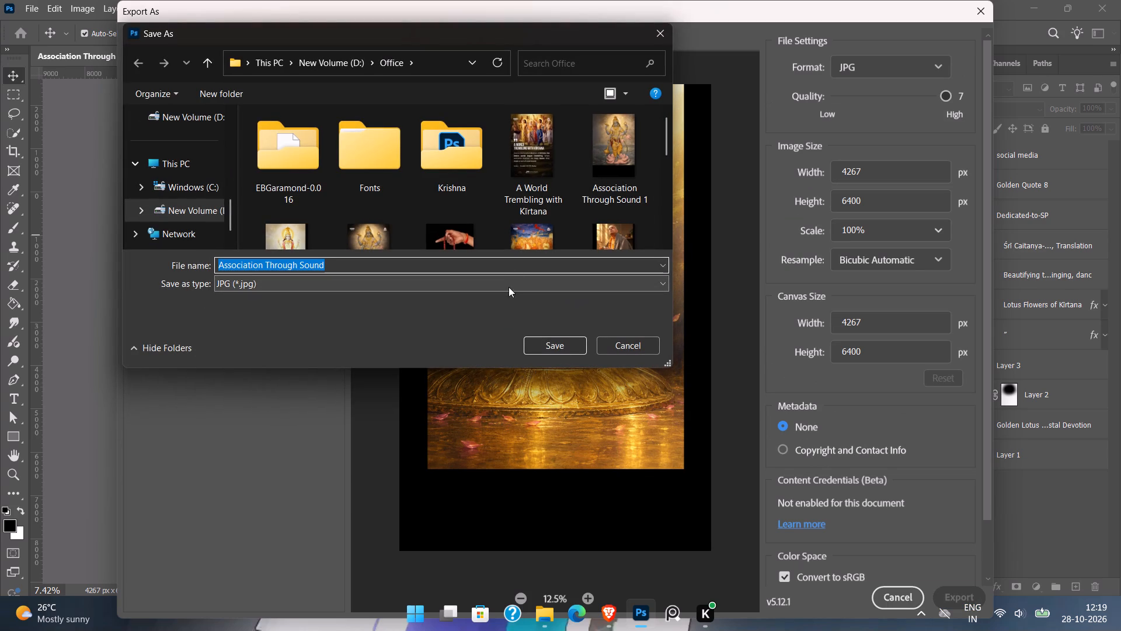
pyautogui.scroll(-5, 528, 198)
pyautogui.scroll(1, 528, 198)
pyautogui.scroll(-1, 528, 198)
pyautogui.scroll(2, 528, 198)
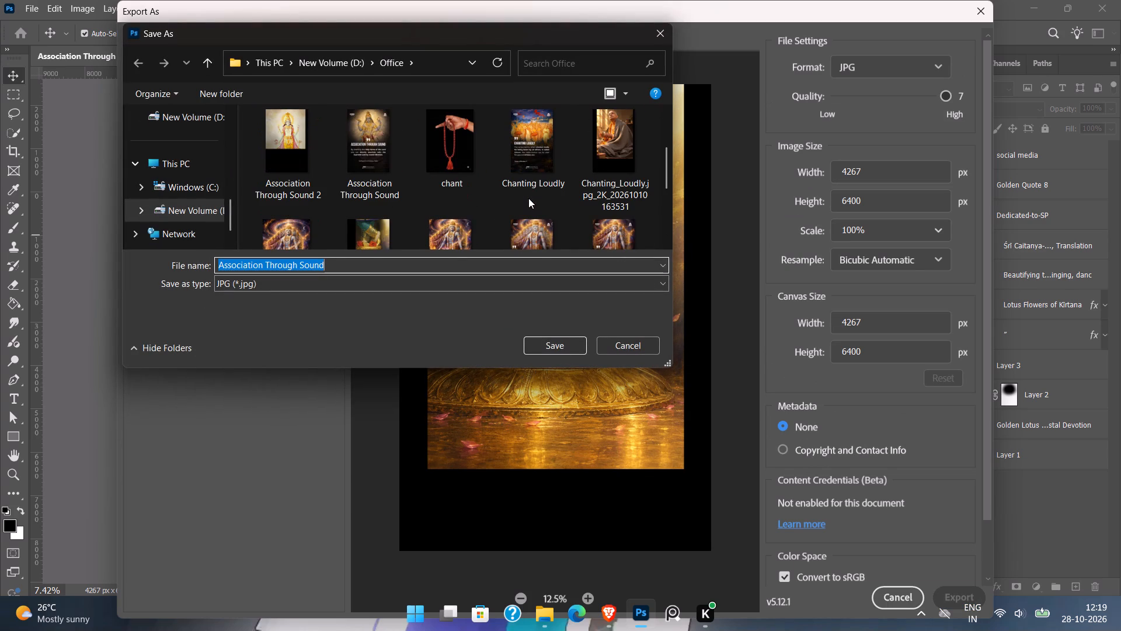
pyautogui.scroll(1, 528, 198)
pyautogui.scroll(-2, 528, 198)
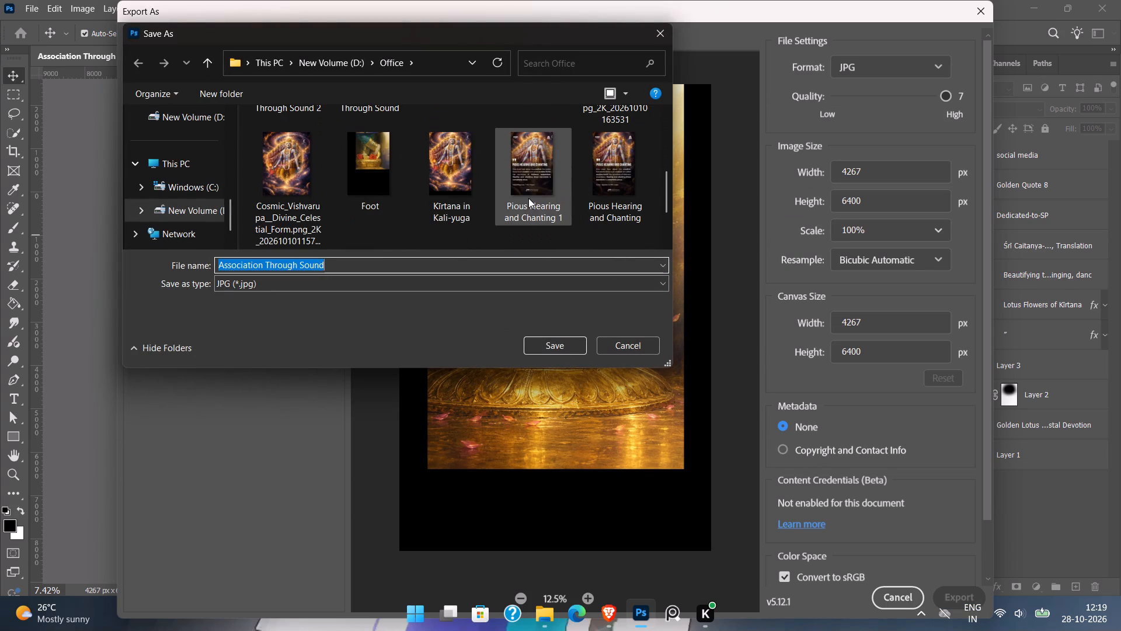
pyautogui.click(324, 181)
pyautogui.click(374, 186)
pyautogui.click(574, 342)
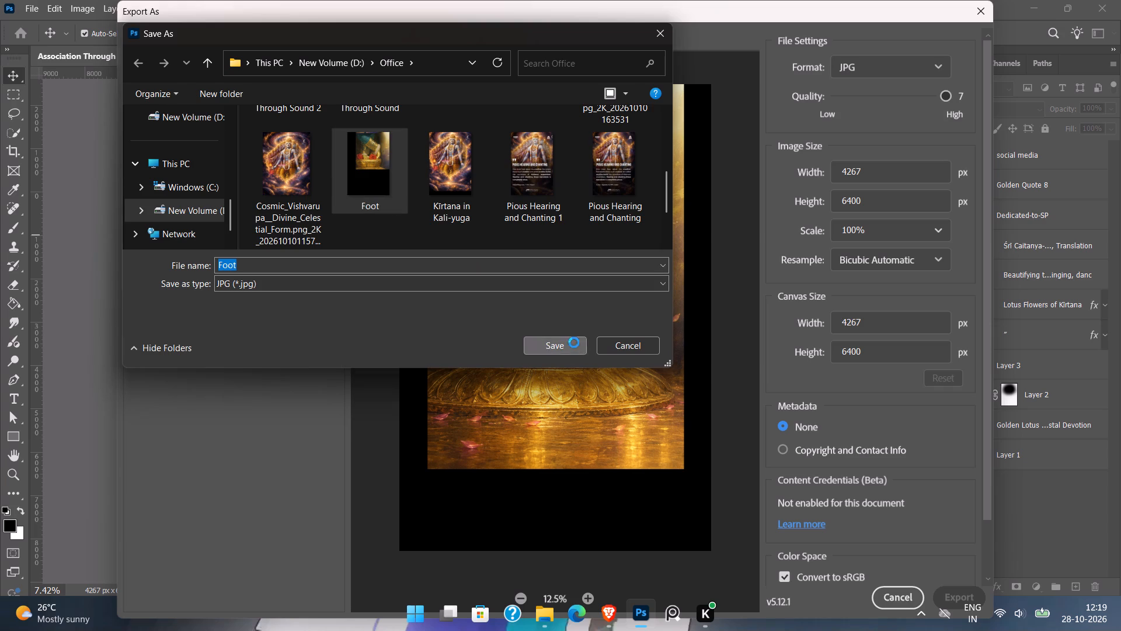
pyautogui.click(601, 309)
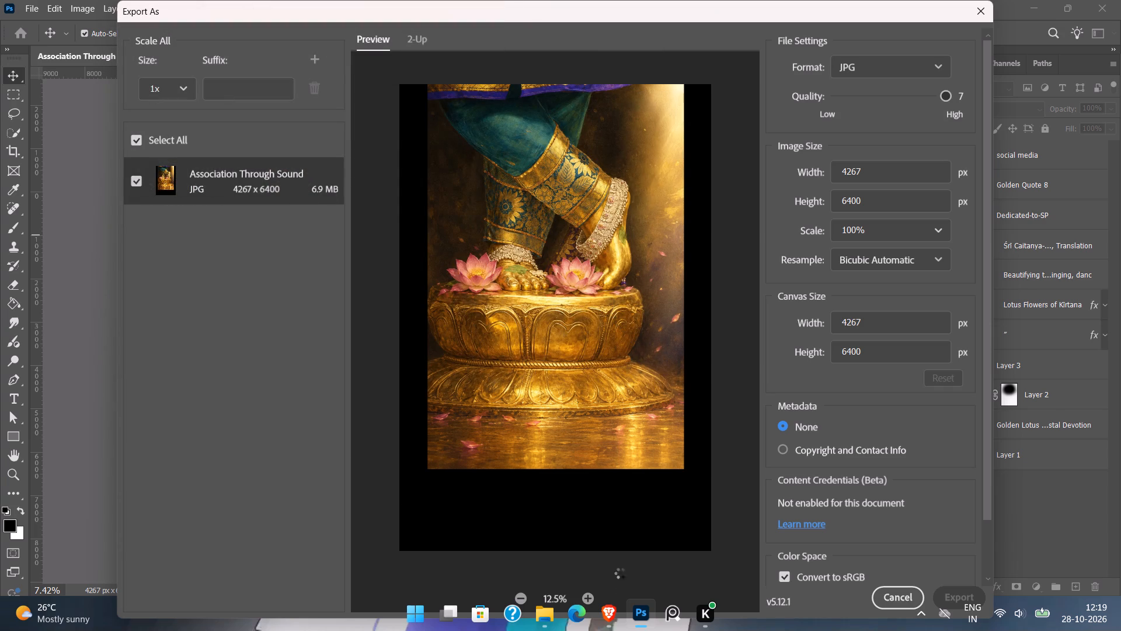
# Switch to the Brave browser.
pyautogui.click(619, 609)
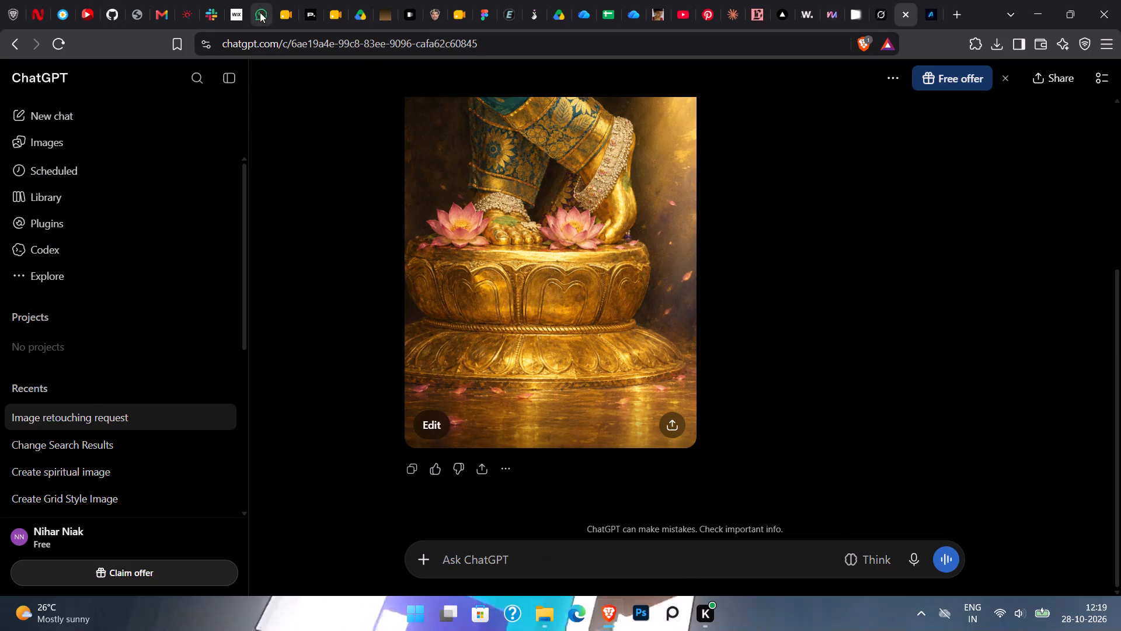